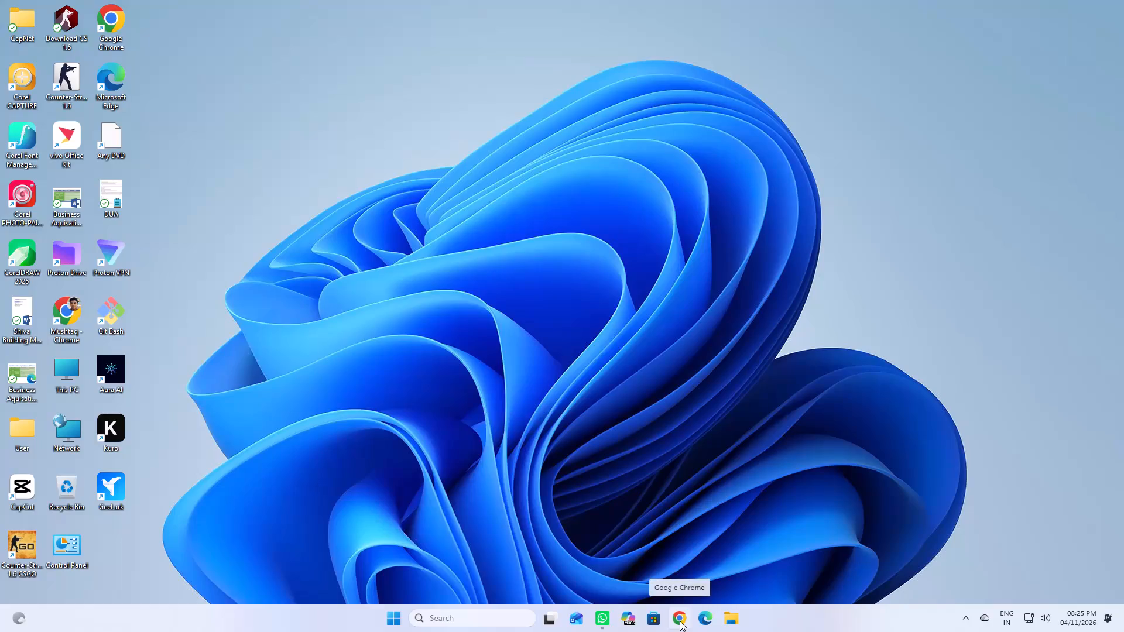
Open Google Chrome with the "Your Chrome" profile and maximize the browser window.
{"action": "left_click", "coordinate": [680, 621]}
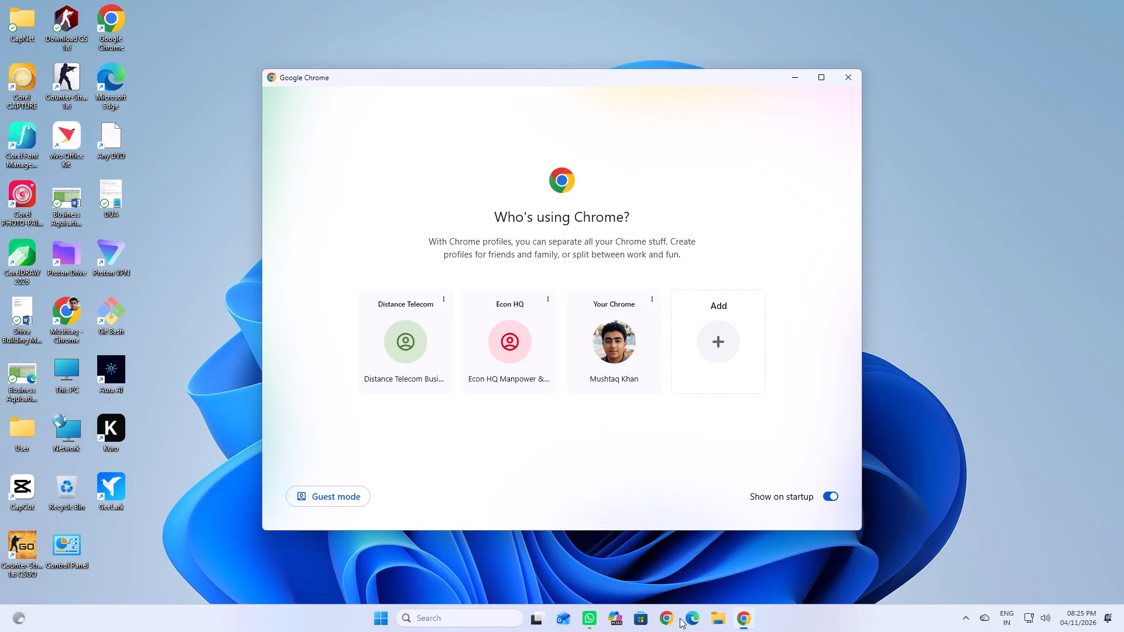
{"action": "left_click", "coordinate": [621, 351]}
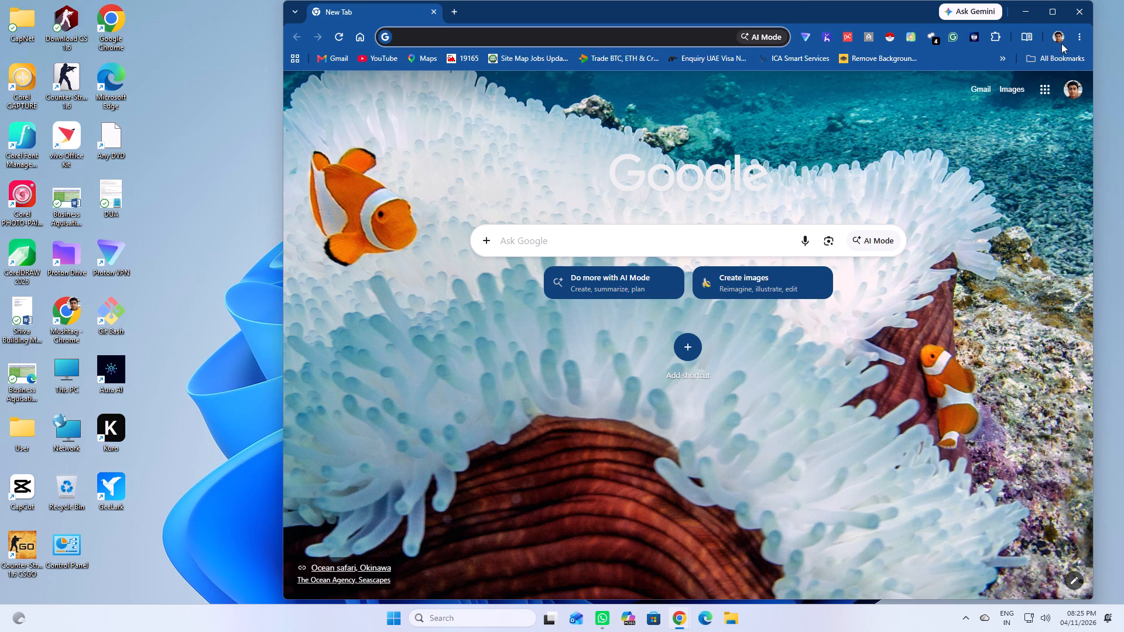
{"action": "left_click", "coordinate": [1054, 14]}
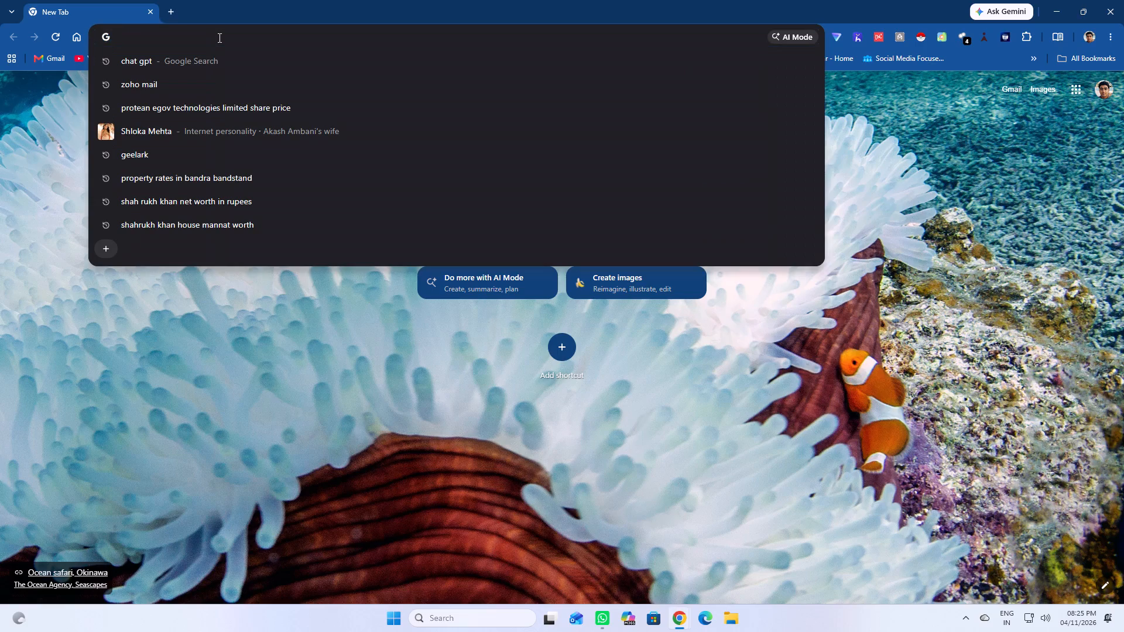
{"action": "key", "text": "m"}
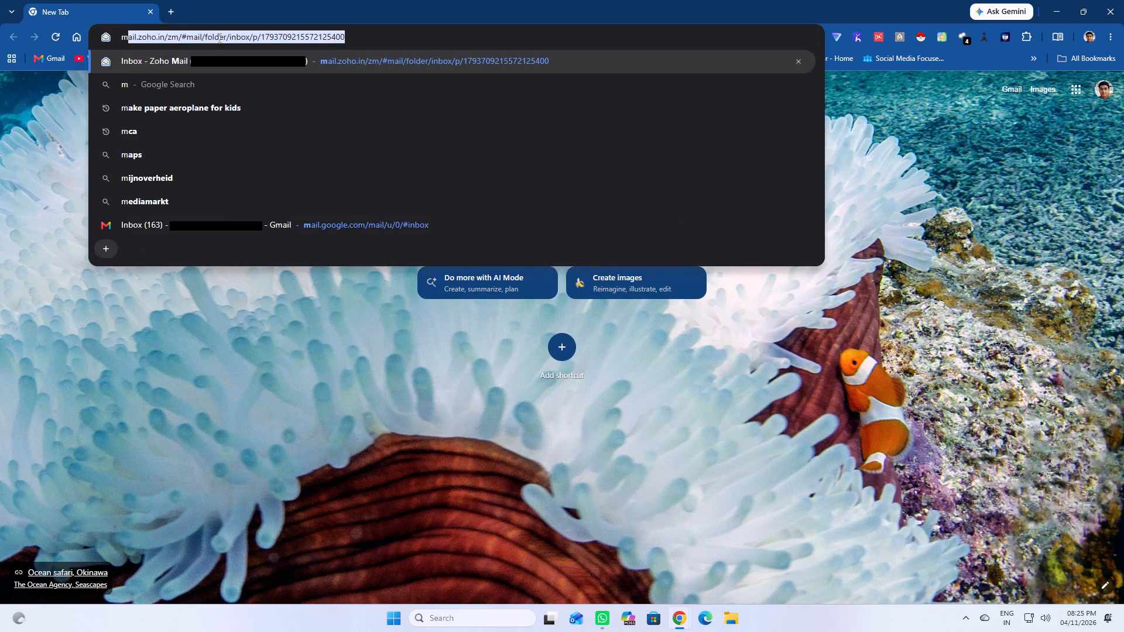
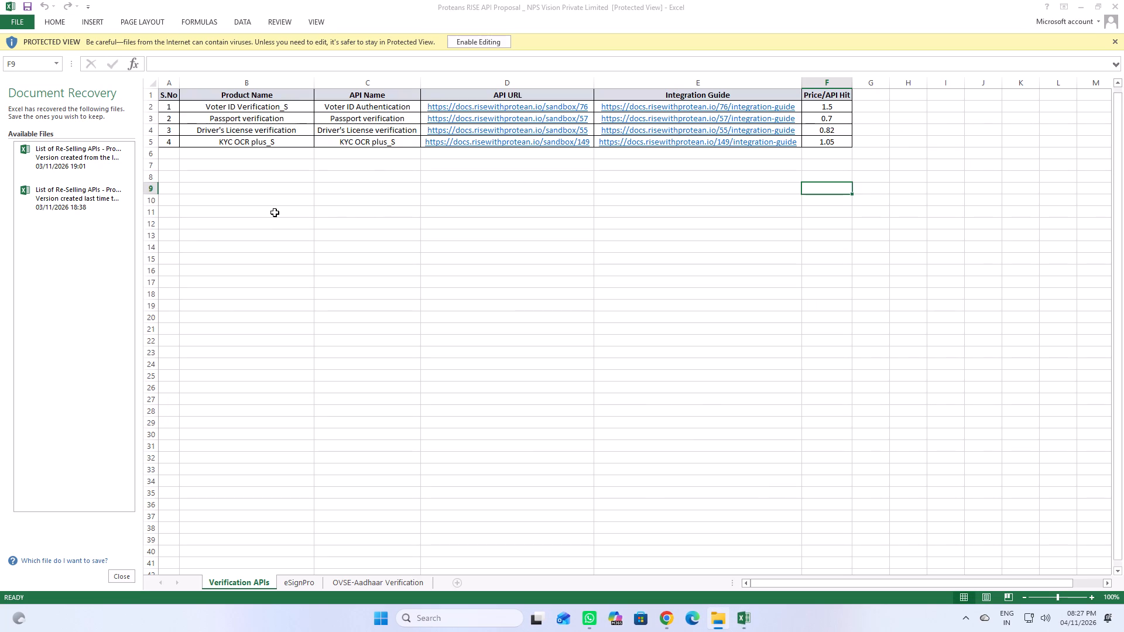
Enable editing for the Proteans RISE API Proposal workbook opened in Protected View.
{"action": "scroll", "coordinate": [501, 211], "scroll_direction": "up", "scroll_amount": 3}
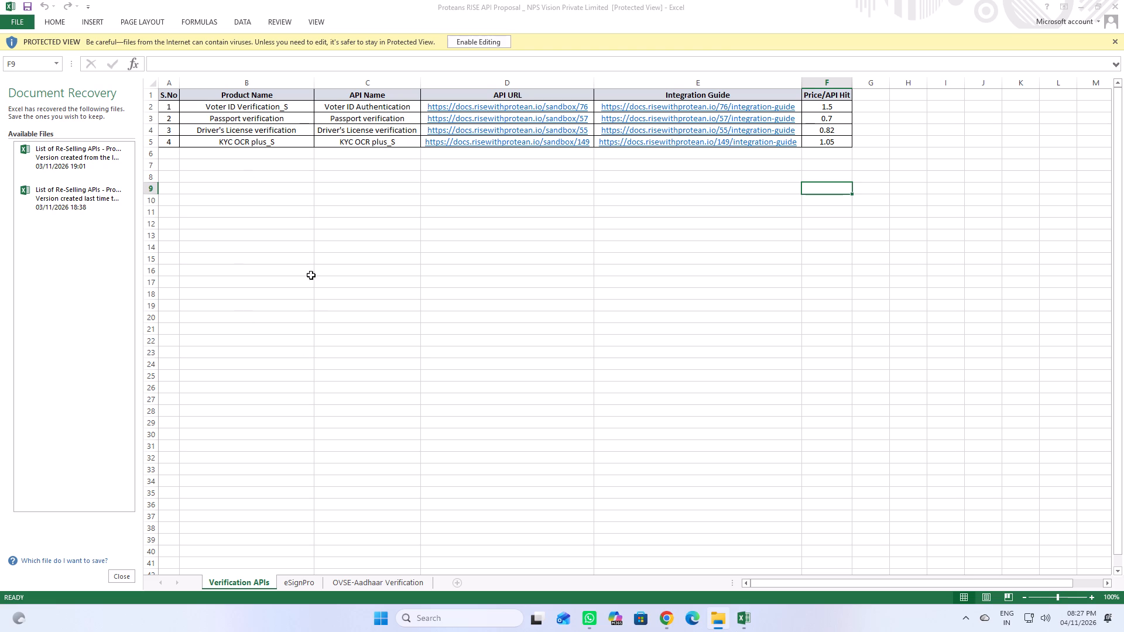
{"action": "left_click", "coordinate": [478, 40]}
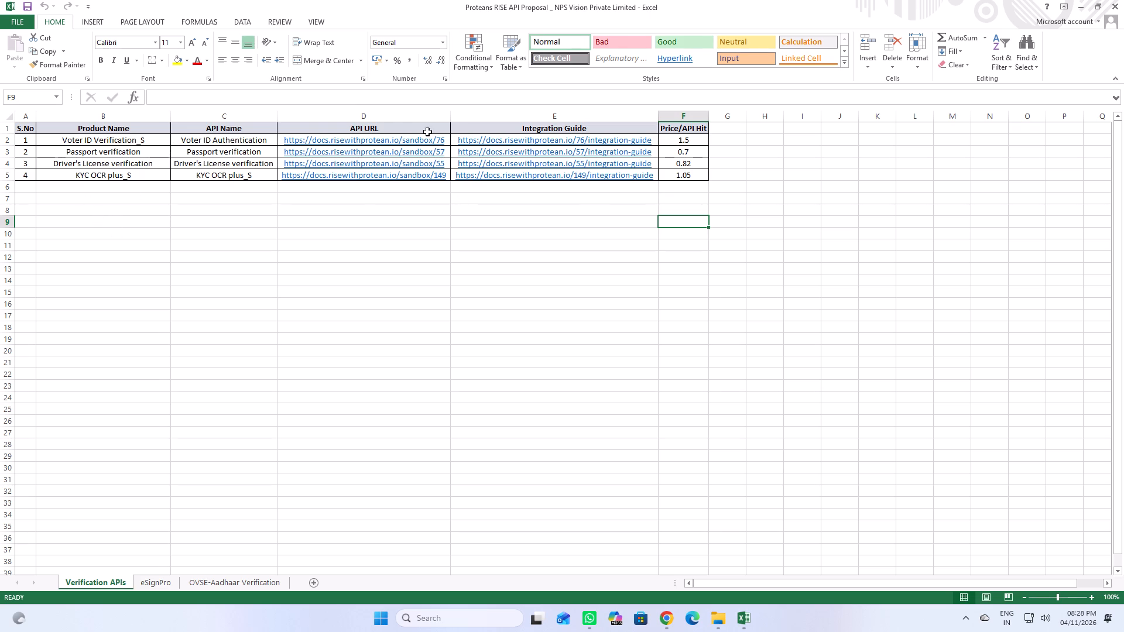
Examine the product names, API names and per-hit prices on the Verification APIs sheet.
{"action": "left_click", "coordinate": [688, 154]}
{"action": "left_click", "coordinate": [689, 163]}
{"action": "left_click", "coordinate": [690, 173]}
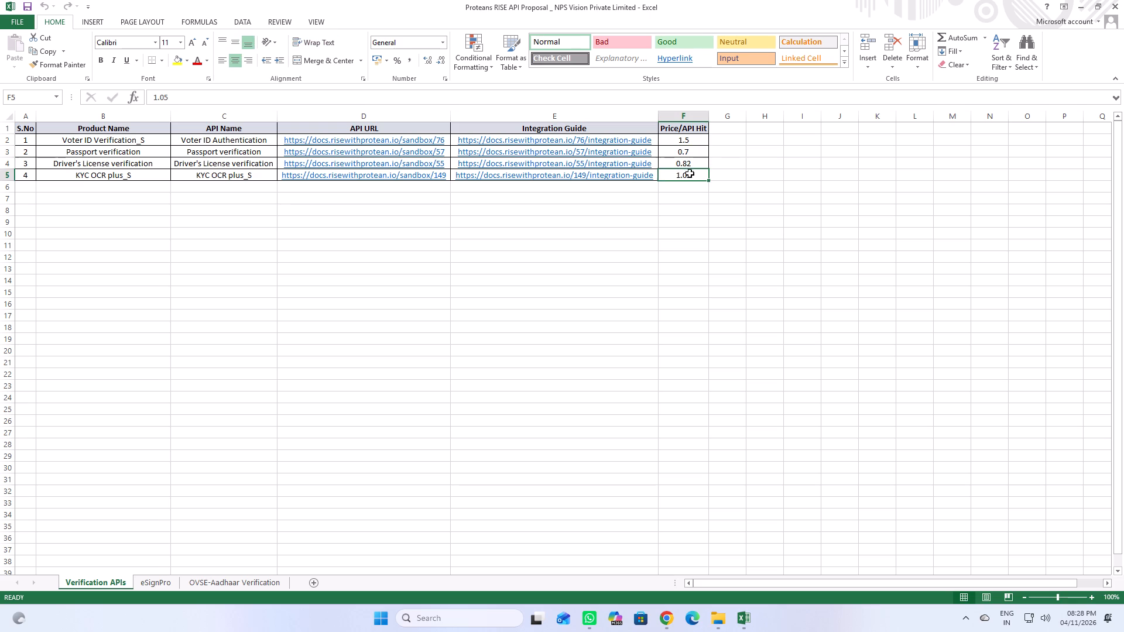
{"action": "left_click", "coordinate": [110, 177]}
{"action": "left_click", "coordinate": [119, 162]}
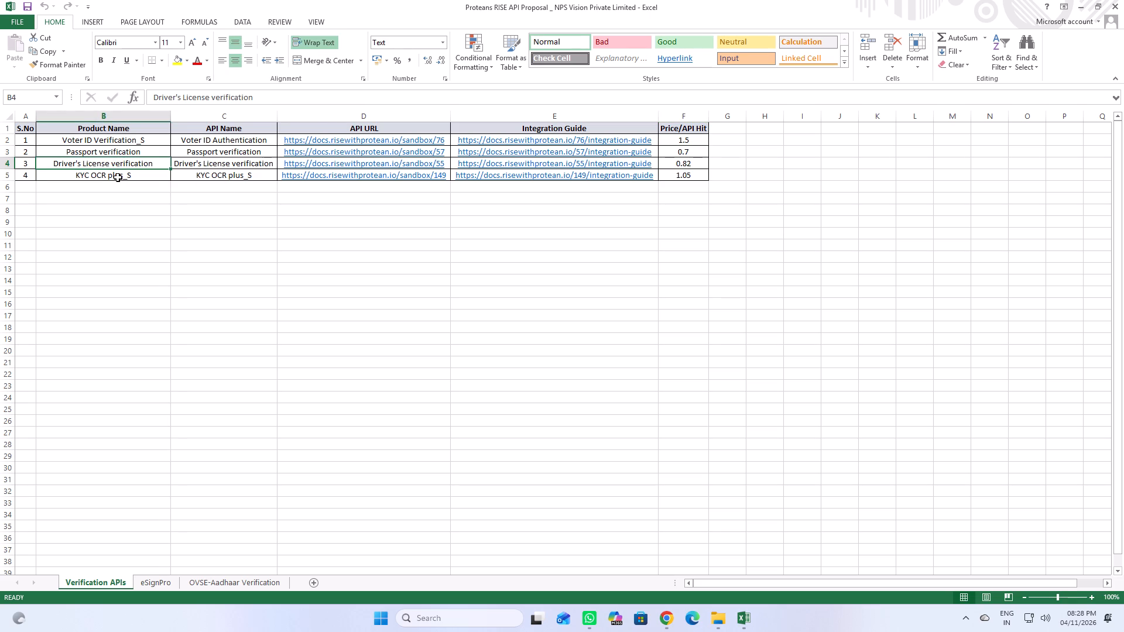
{"action": "left_click", "coordinate": [228, 178]}
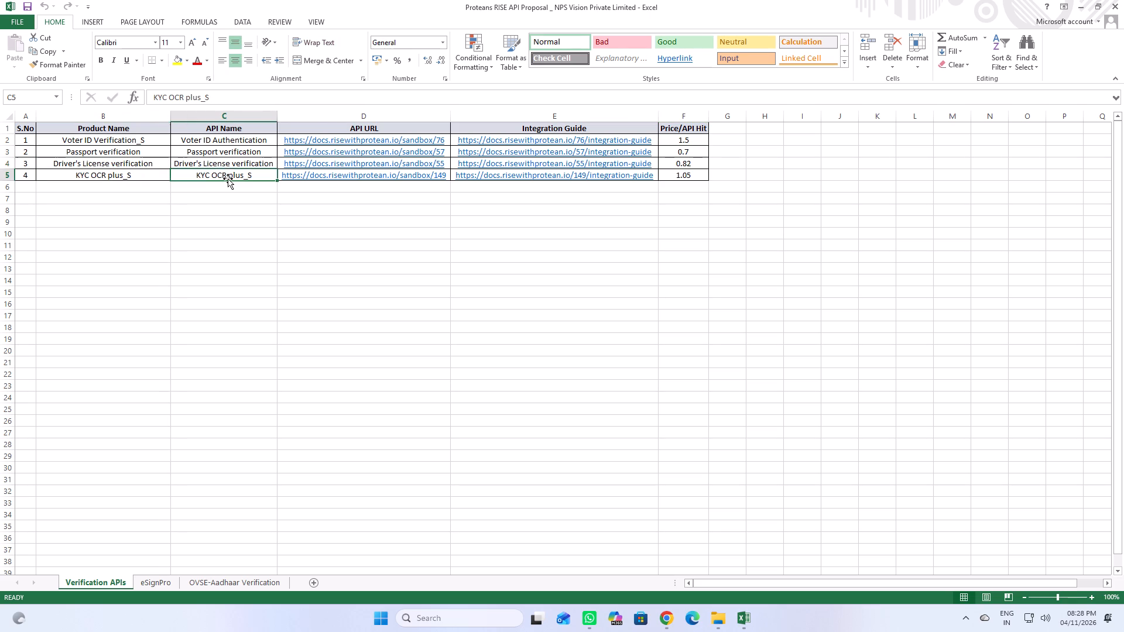
{"action": "left_click", "coordinate": [228, 164]}
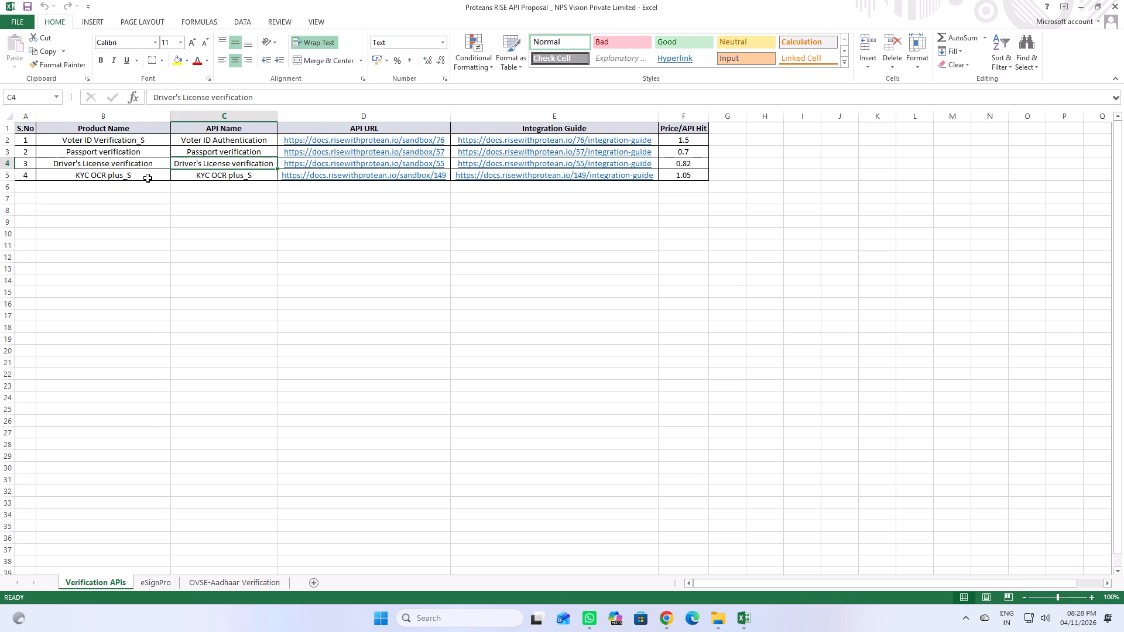
Read the eSign and digital stamping charges and the terms and conditions on the eSignPro sheet.
{"action": "left_click", "coordinate": [157, 586]}
{"action": "scroll", "coordinate": [130, 219], "scroll_direction": "up", "scroll_amount": 3}
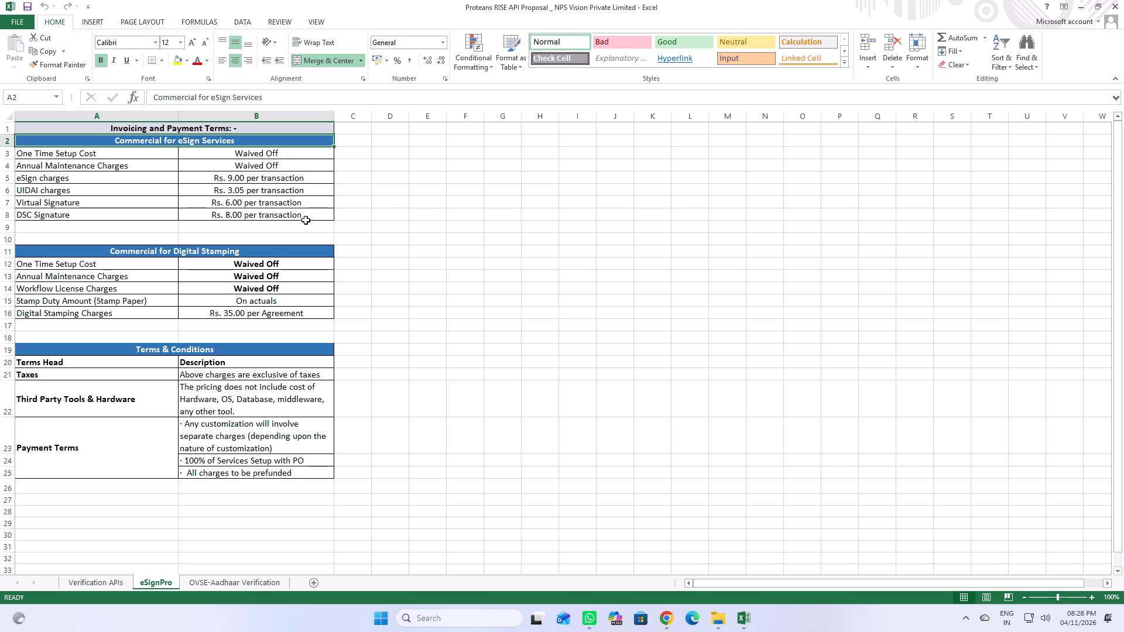
{"action": "scroll", "coordinate": [224, 407], "scroll_direction": "down", "scroll_amount": 1}
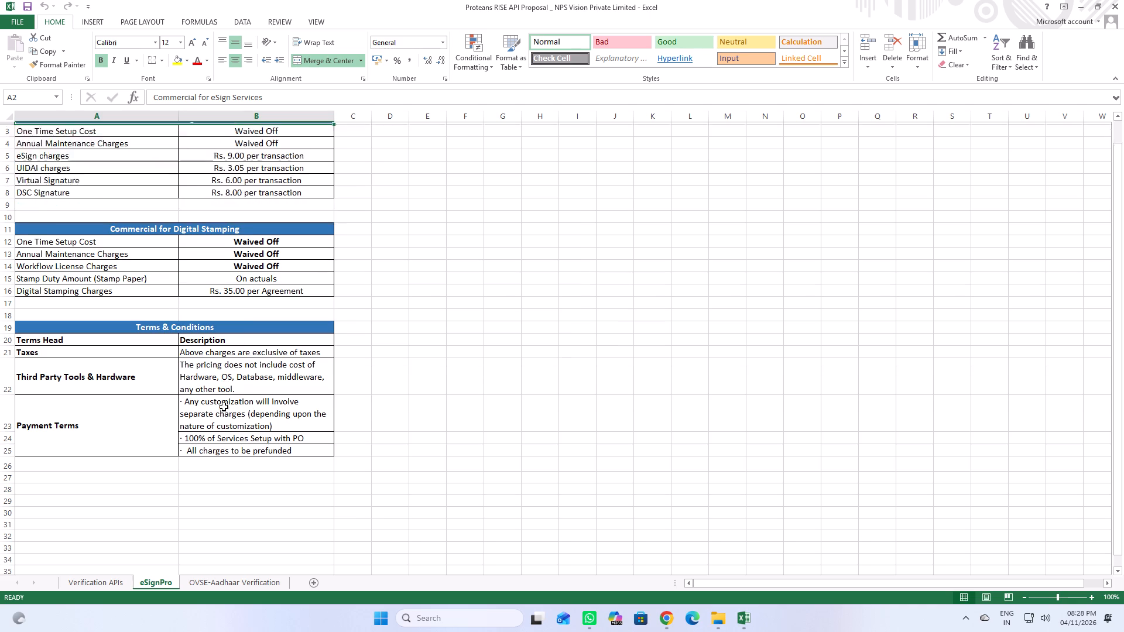
{"action": "scroll", "coordinate": [224, 407], "scroll_direction": "down", "scroll_amount": 1}
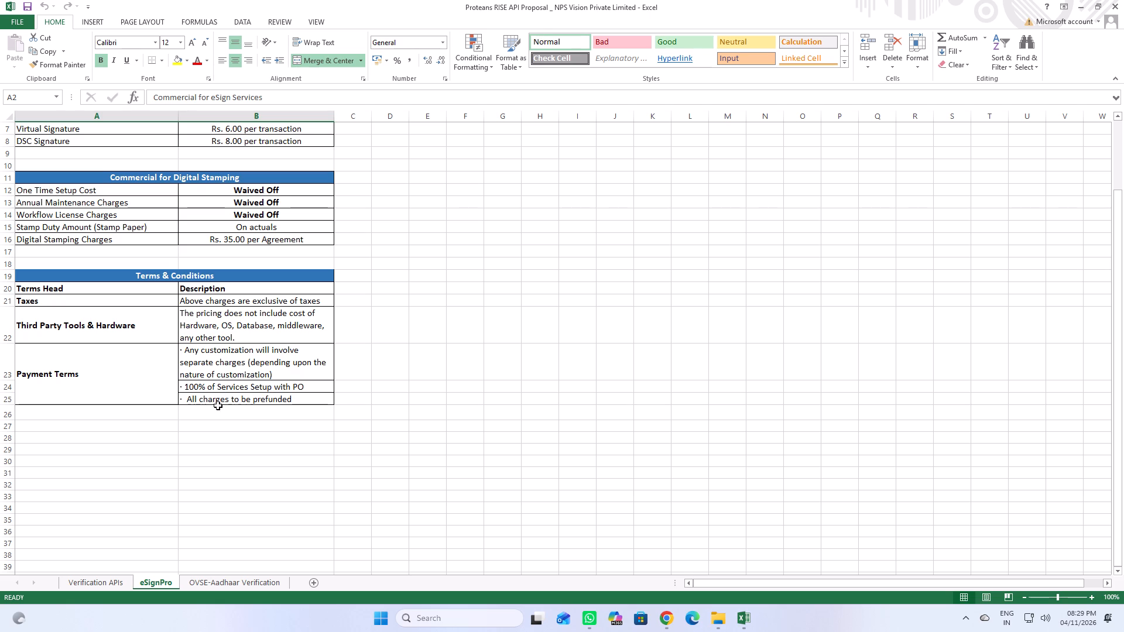
Examine the volume-based API prices and one-time integration cost on the OVSE-Aadhaar Verification sheet.
{"action": "left_click", "coordinate": [249, 581]}
{"action": "scroll", "coordinate": [290, 309], "scroll_direction": "up", "scroll_amount": 4}
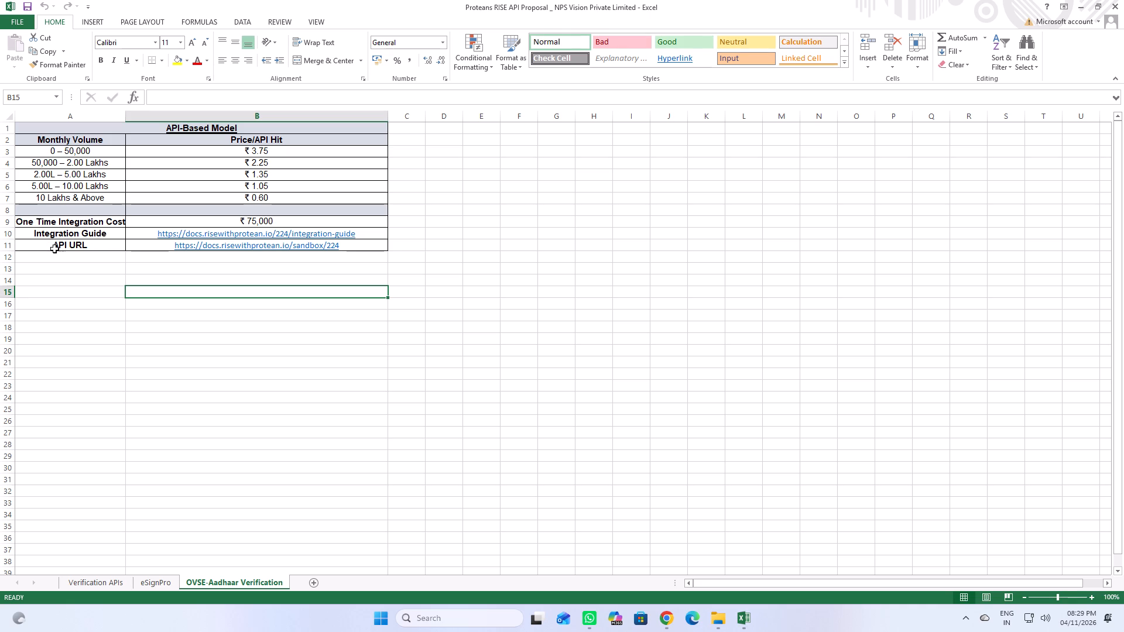
{"action": "left_click", "coordinate": [265, 219]}
{"action": "left_click", "coordinate": [417, 341]}
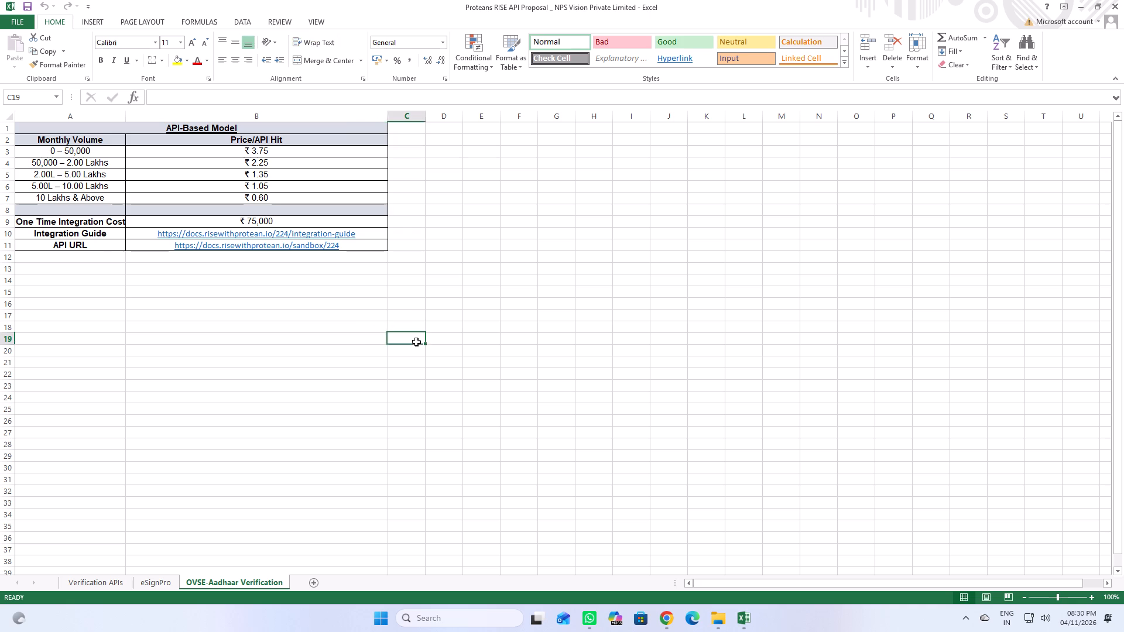
{"action": "scroll", "coordinate": [242, 360], "scroll_direction": "up", "scroll_amount": 3}
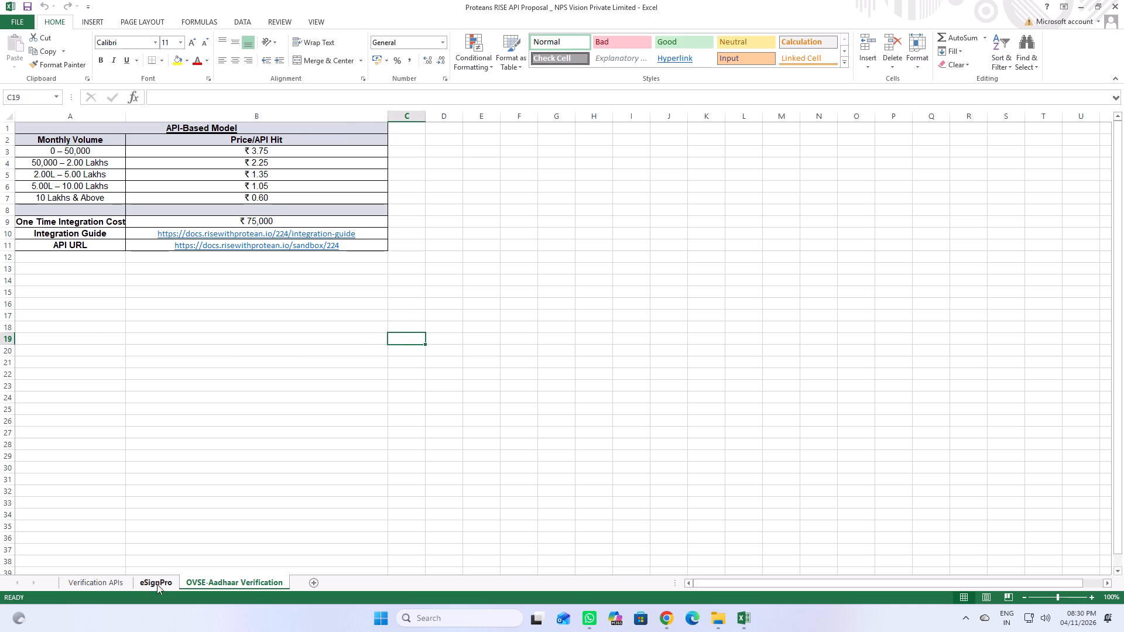
Review the Verification APIs, eSignPro and OVSE-Aadhaar Verification sheets again, looking over the whole Verification APIs table.
{"action": "left_click", "coordinate": [159, 580]}
{"action": "left_click", "coordinate": [119, 579]}
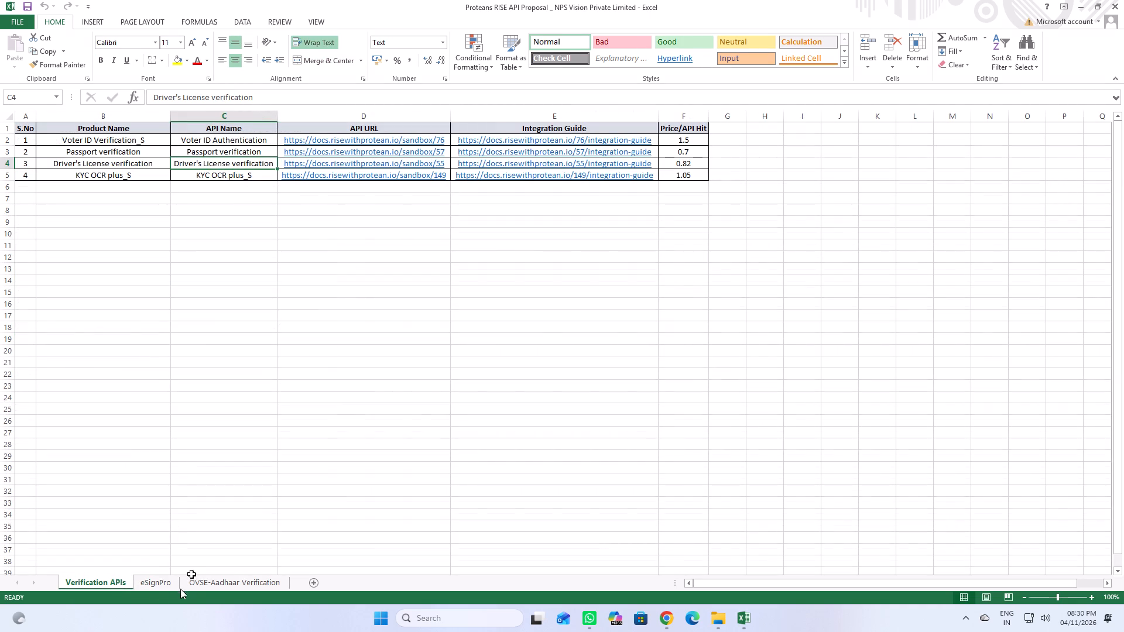
{"action": "left_click", "coordinate": [197, 583]}
{"action": "left_click", "coordinate": [165, 579]}
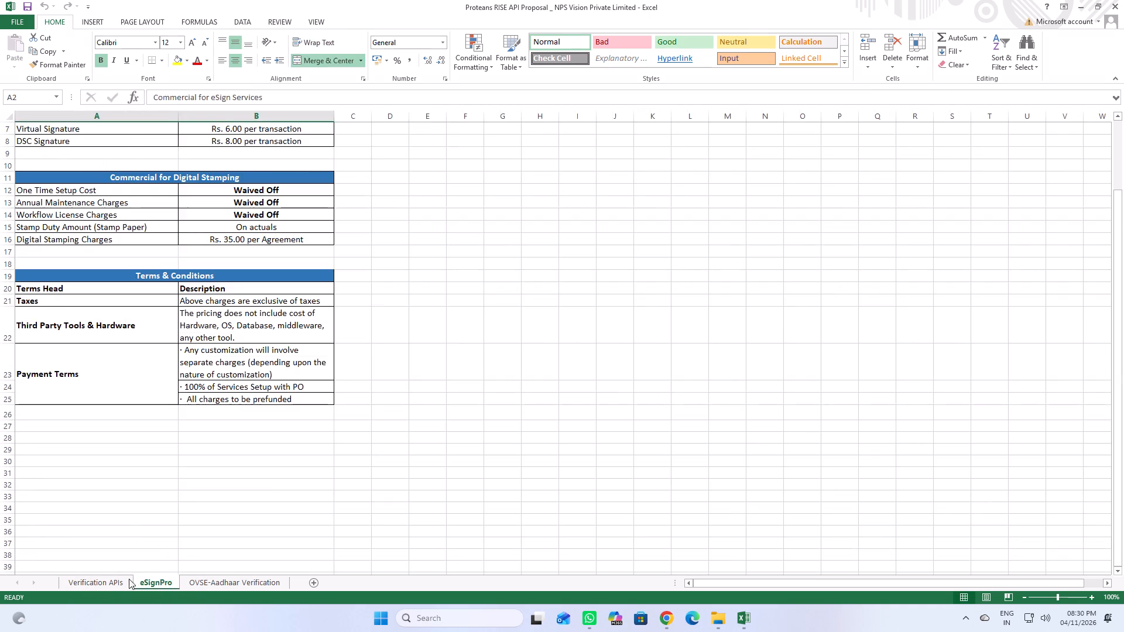
{"action": "left_click", "coordinate": [111, 579]}
{"action": "scroll", "coordinate": [277, 437], "scroll_direction": "up", "scroll_amount": 4}
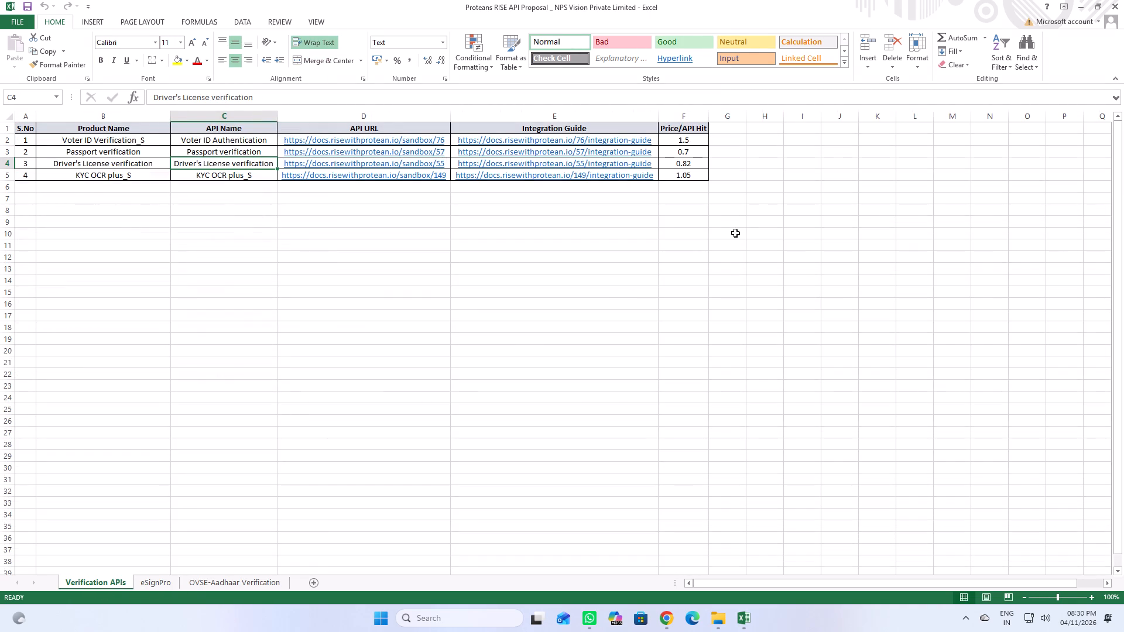
{"action": "left_click_drag", "start_coordinate": [688, 186], "coordinate": [0, 114]}
{"action": "left_click", "coordinate": [119, 339]}
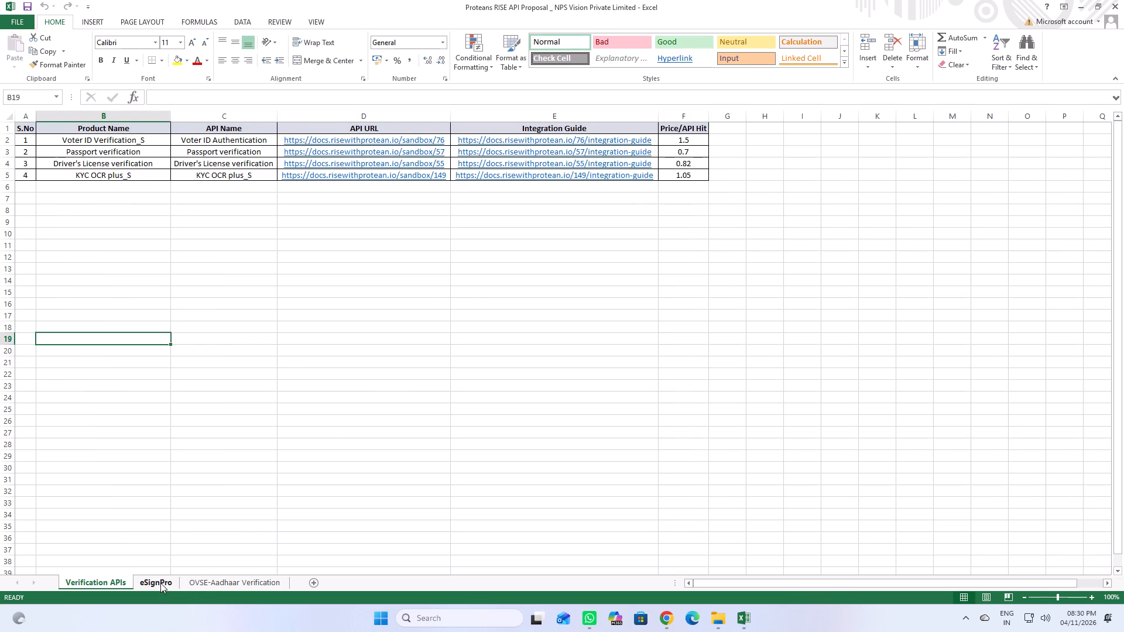
{"action": "left_click", "coordinate": [160, 583]}
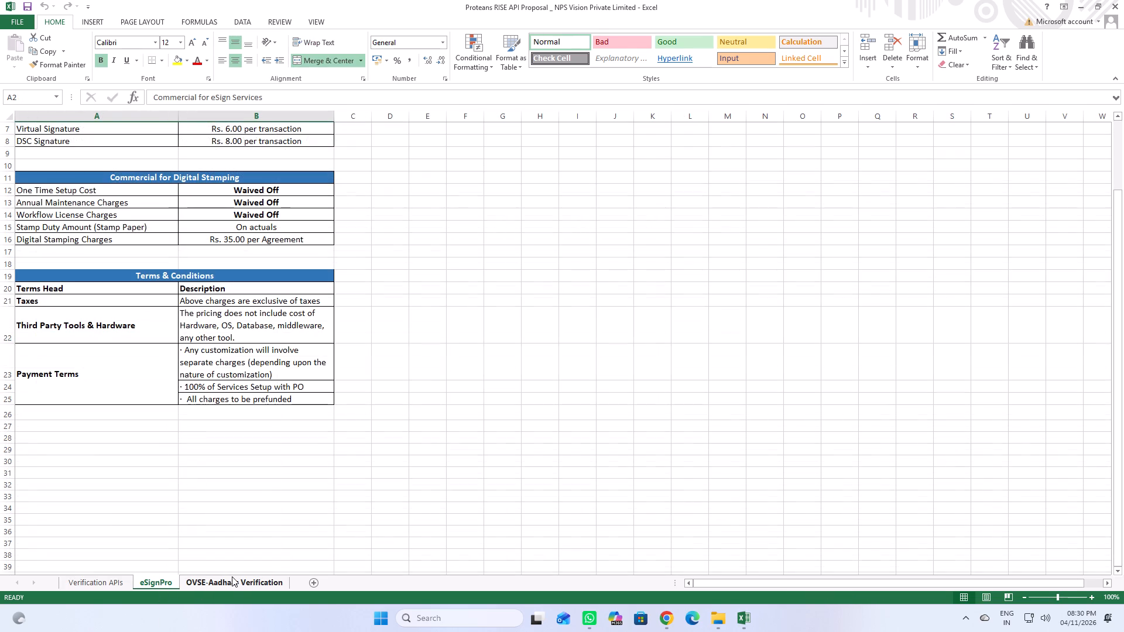
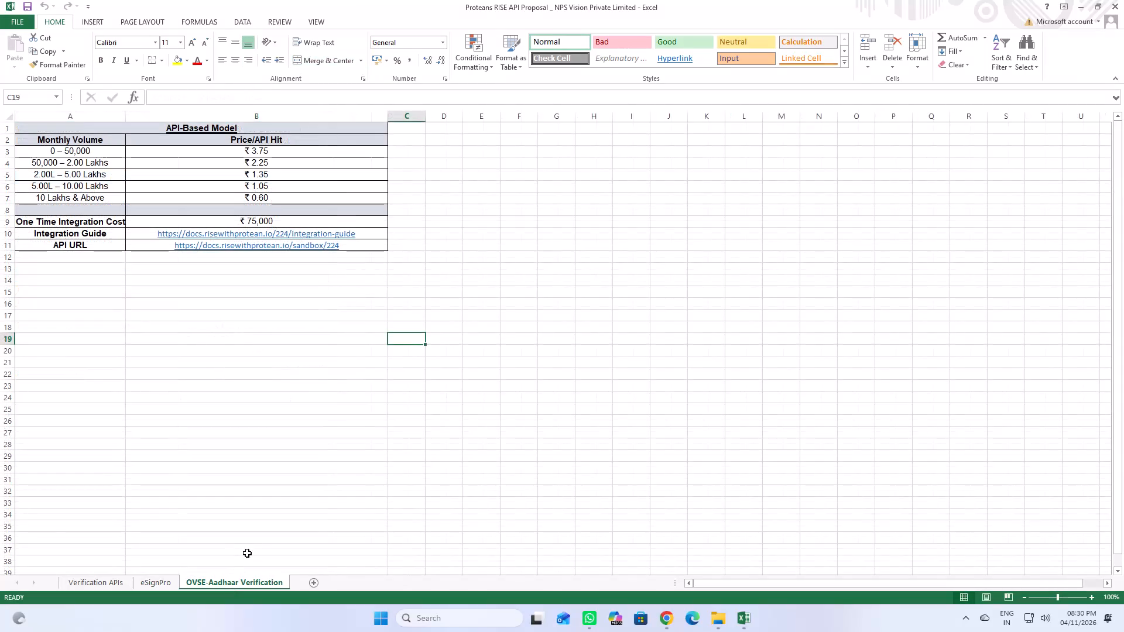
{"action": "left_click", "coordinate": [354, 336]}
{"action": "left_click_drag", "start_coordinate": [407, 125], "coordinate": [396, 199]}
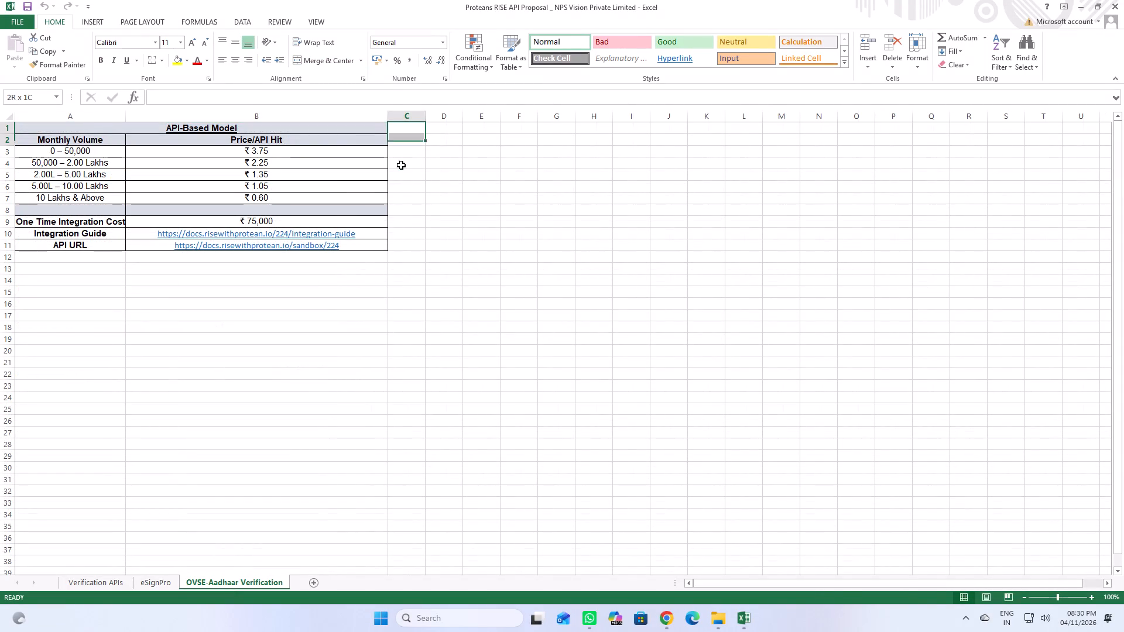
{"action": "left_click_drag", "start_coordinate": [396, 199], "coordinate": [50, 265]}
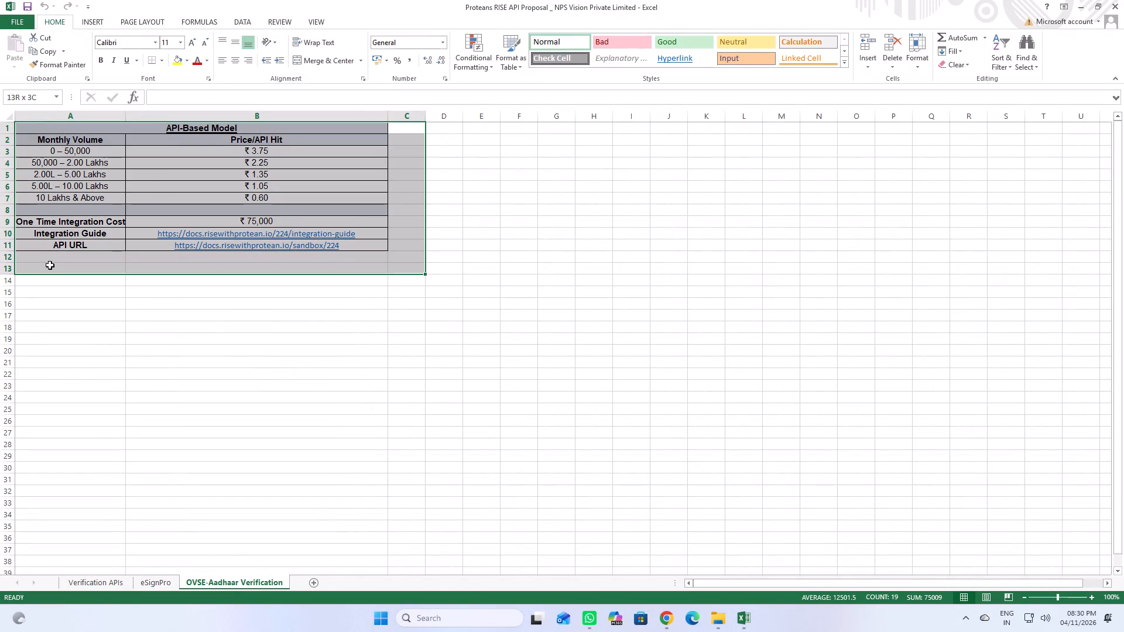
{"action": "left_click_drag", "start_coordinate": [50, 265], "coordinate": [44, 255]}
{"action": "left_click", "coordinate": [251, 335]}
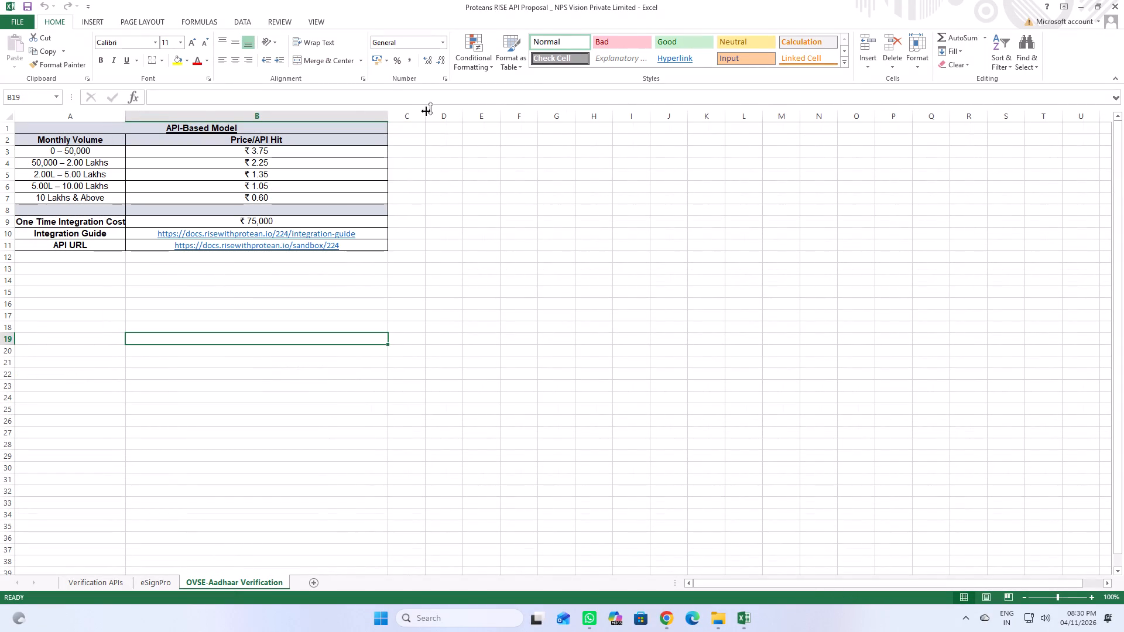
Narrow the empty column C beside the Aadhaar pricing table.
{"action": "left_click_drag", "start_coordinate": [427, 114], "coordinate": [399, 118]}
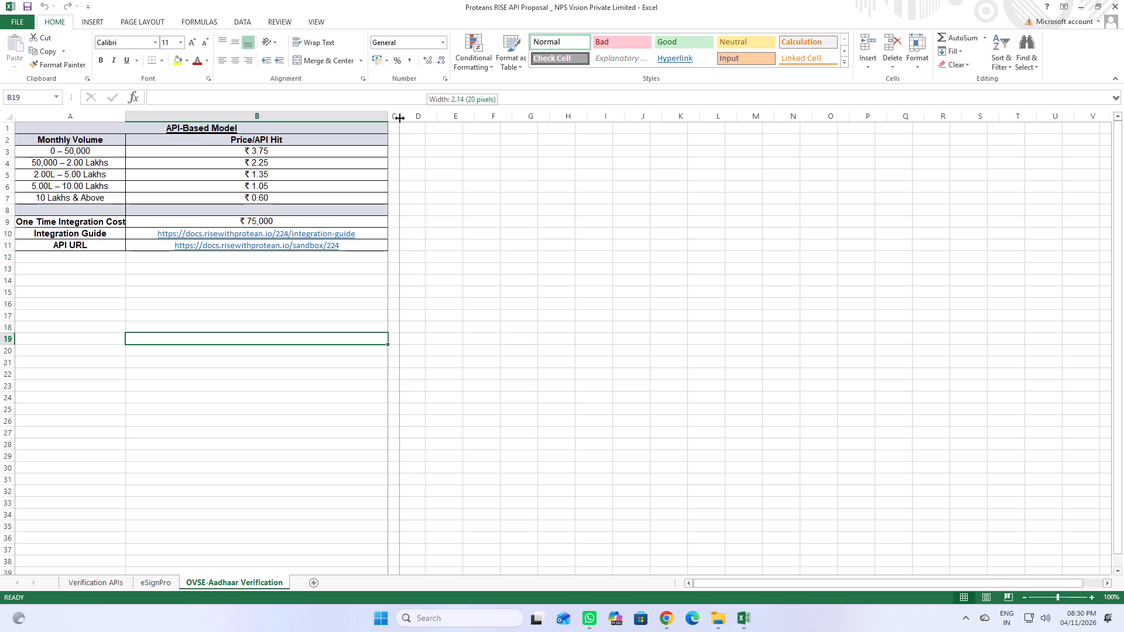
{"action": "left_click_drag", "start_coordinate": [399, 118], "coordinate": [396, 118]}
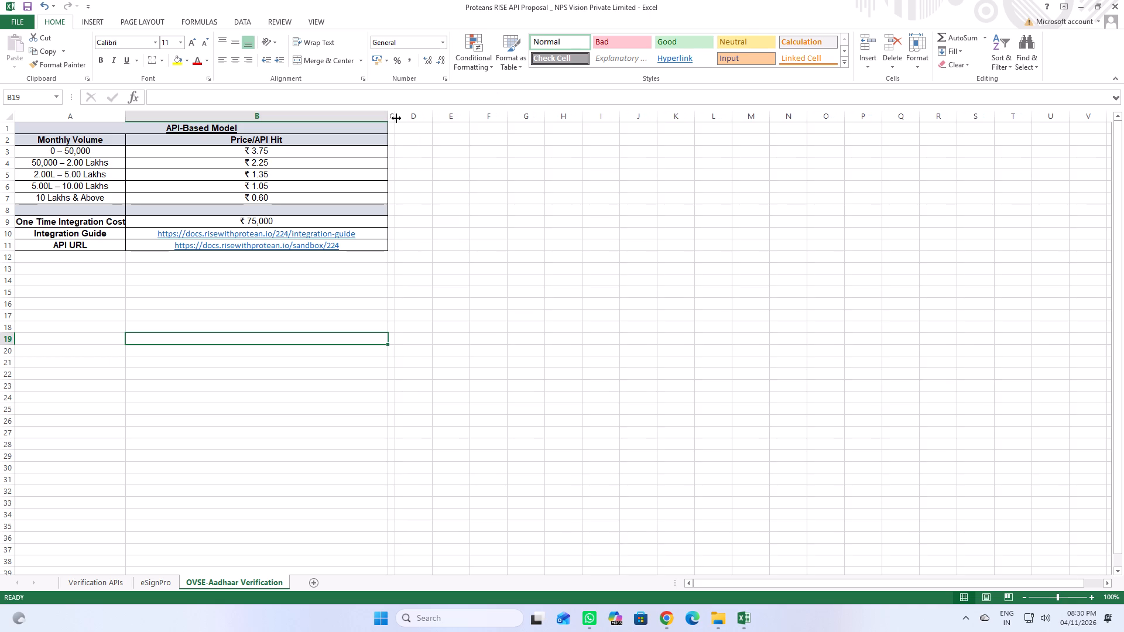
{"action": "left_click_drag", "start_coordinate": [396, 118], "coordinate": [413, 119]}
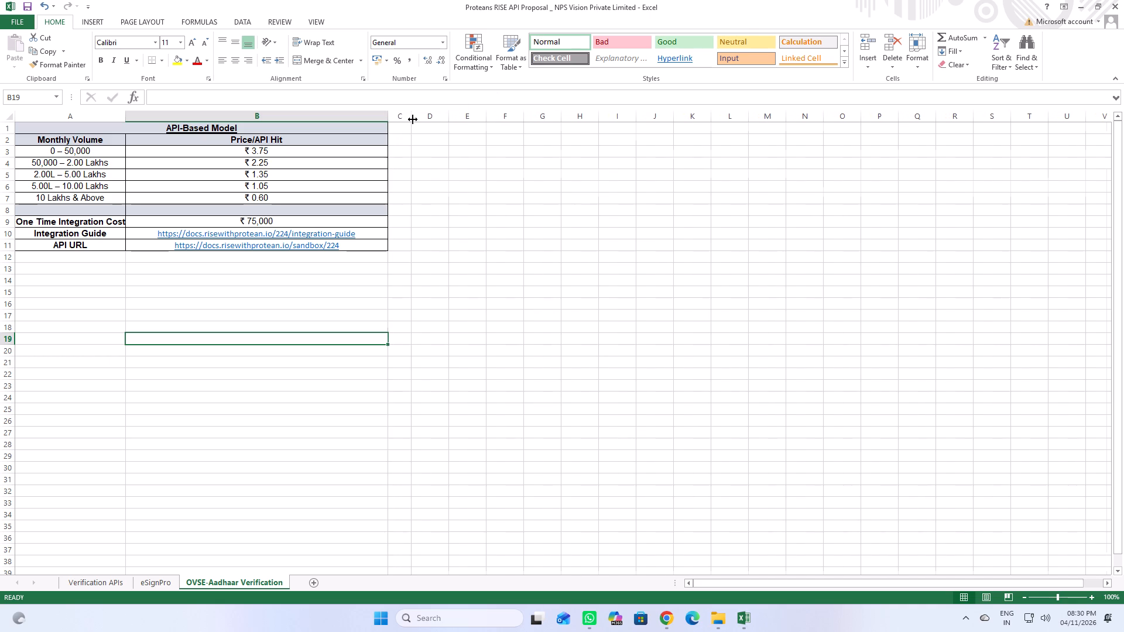
{"action": "left_click", "coordinate": [421, 249]}
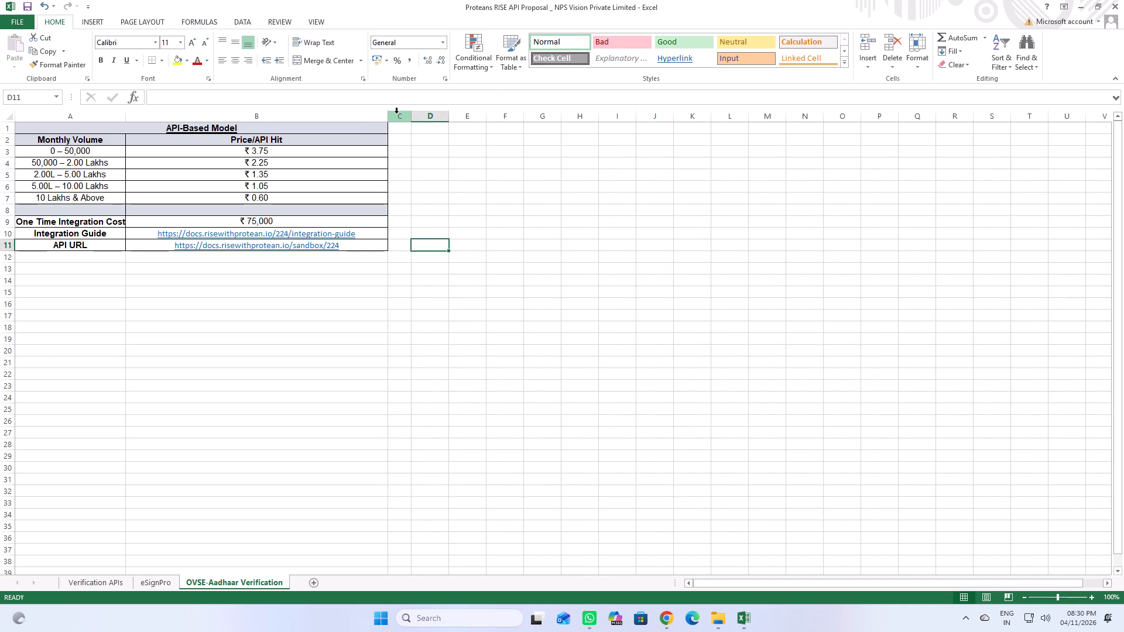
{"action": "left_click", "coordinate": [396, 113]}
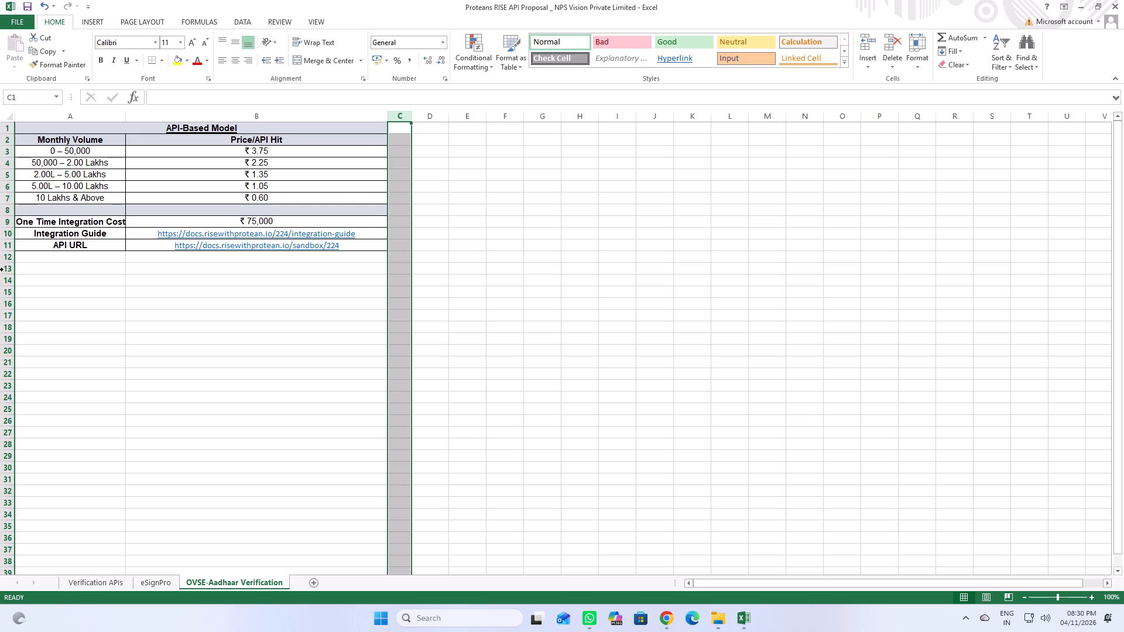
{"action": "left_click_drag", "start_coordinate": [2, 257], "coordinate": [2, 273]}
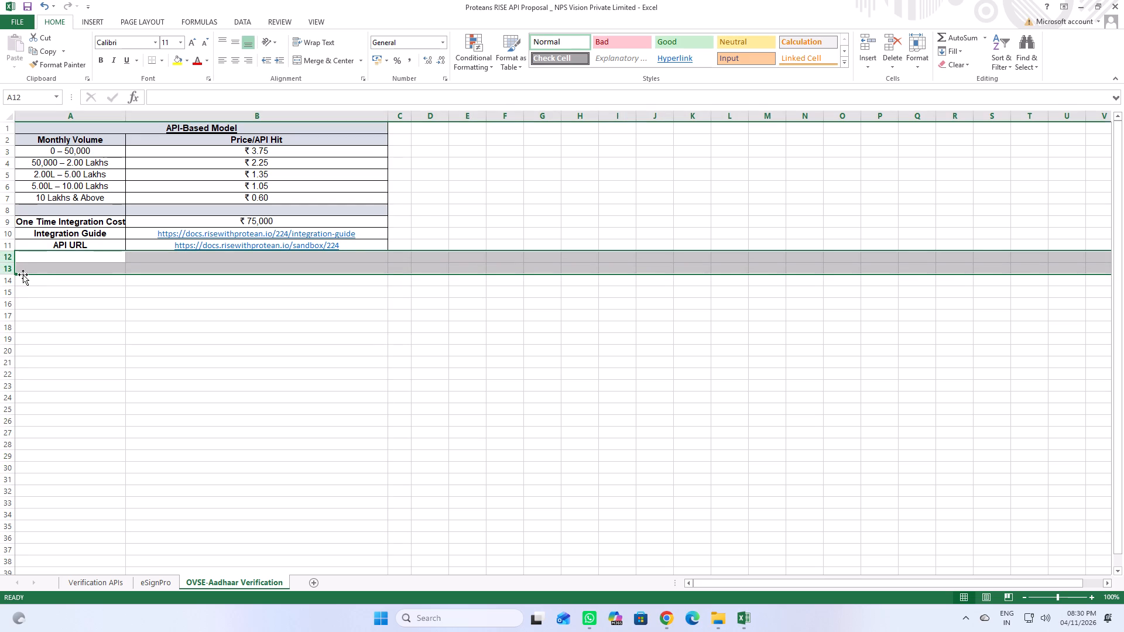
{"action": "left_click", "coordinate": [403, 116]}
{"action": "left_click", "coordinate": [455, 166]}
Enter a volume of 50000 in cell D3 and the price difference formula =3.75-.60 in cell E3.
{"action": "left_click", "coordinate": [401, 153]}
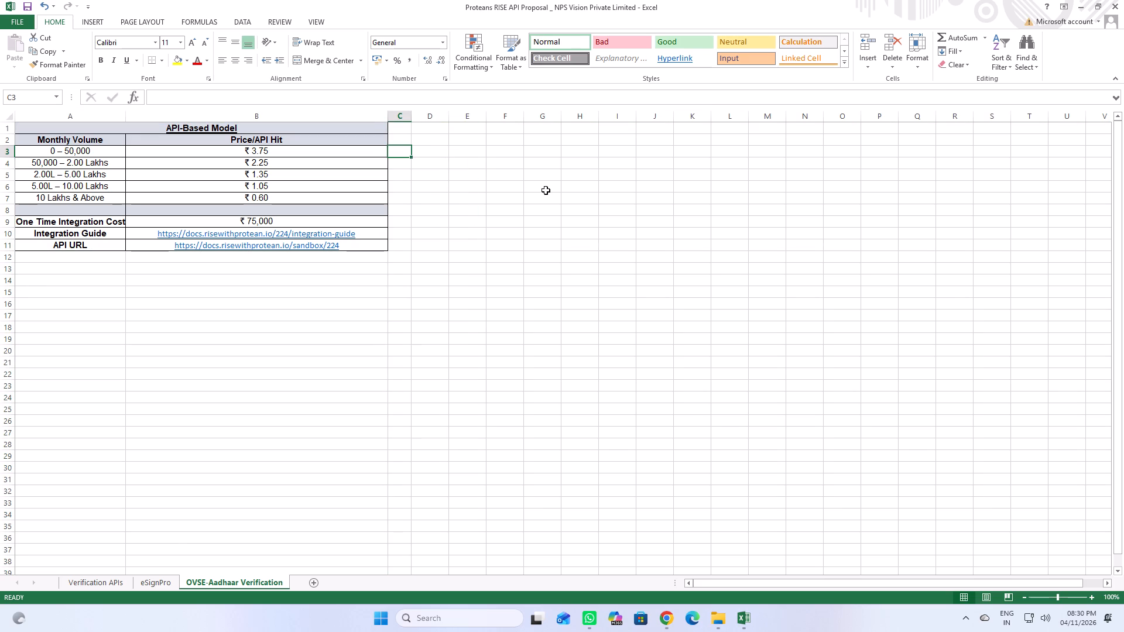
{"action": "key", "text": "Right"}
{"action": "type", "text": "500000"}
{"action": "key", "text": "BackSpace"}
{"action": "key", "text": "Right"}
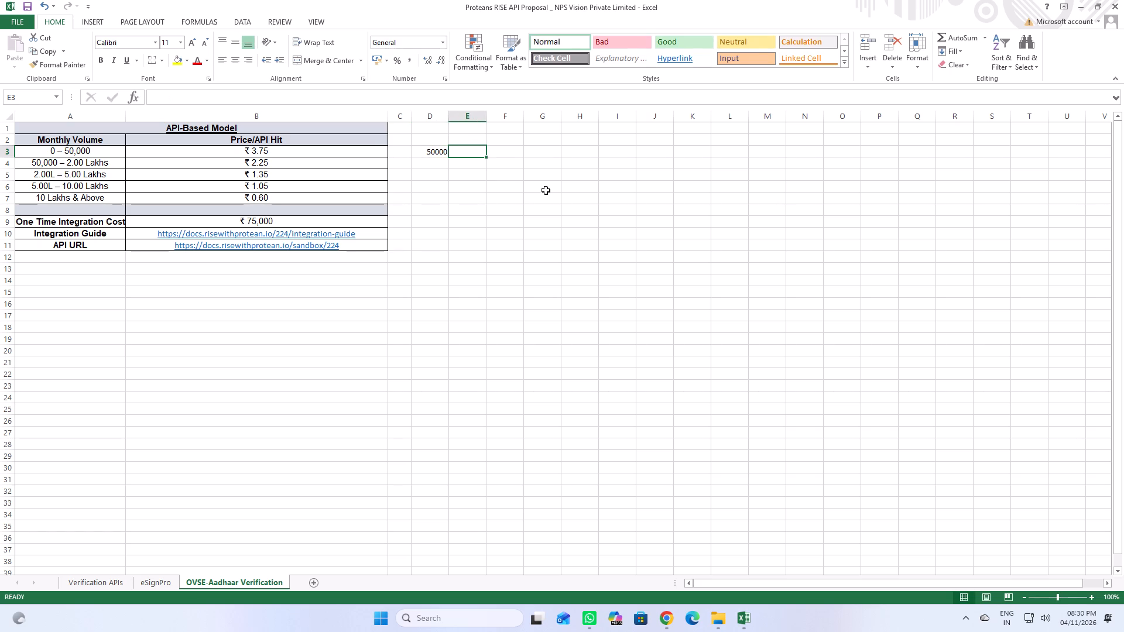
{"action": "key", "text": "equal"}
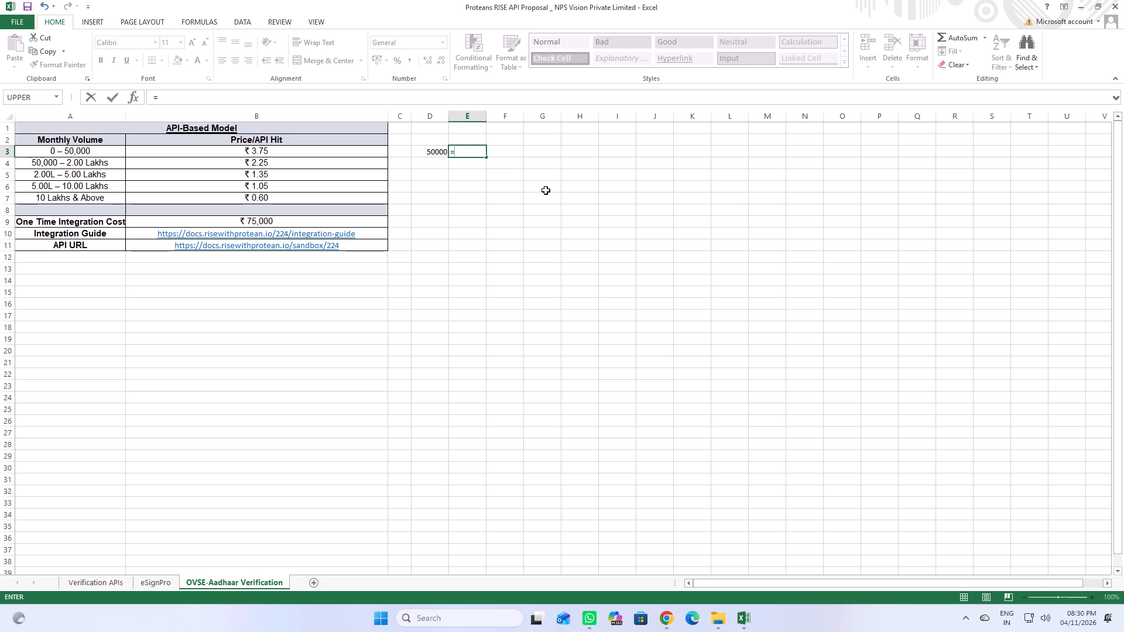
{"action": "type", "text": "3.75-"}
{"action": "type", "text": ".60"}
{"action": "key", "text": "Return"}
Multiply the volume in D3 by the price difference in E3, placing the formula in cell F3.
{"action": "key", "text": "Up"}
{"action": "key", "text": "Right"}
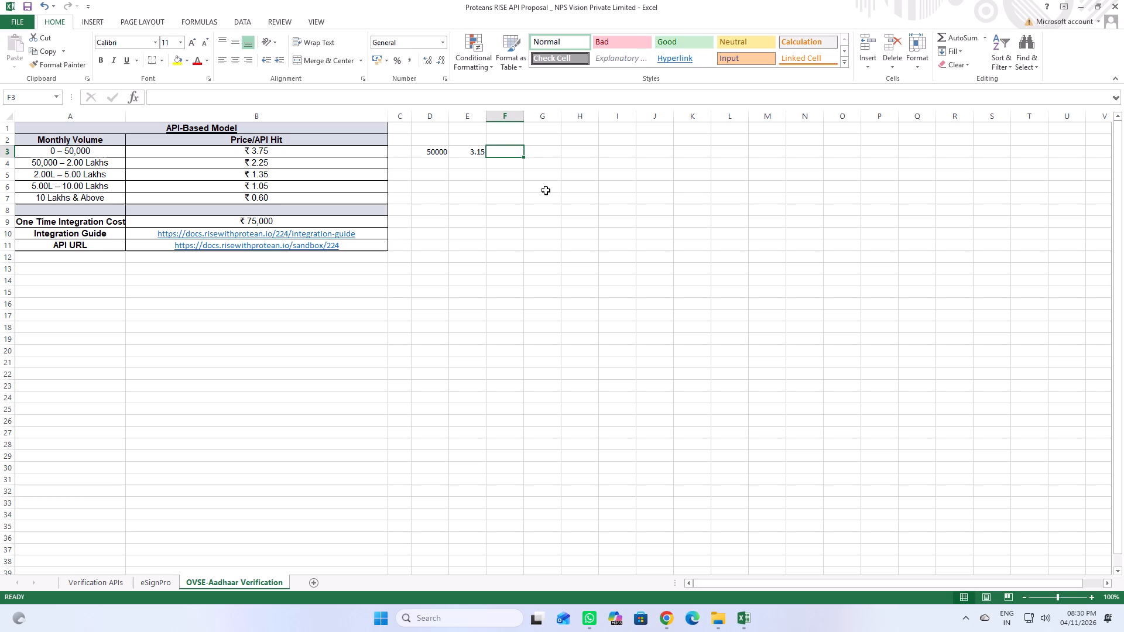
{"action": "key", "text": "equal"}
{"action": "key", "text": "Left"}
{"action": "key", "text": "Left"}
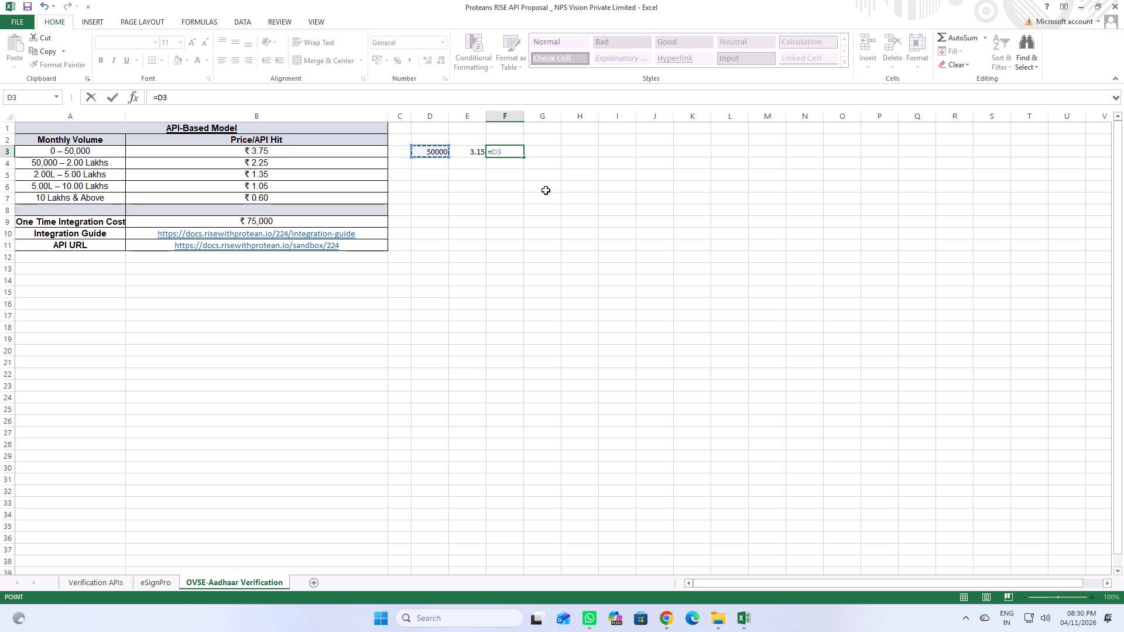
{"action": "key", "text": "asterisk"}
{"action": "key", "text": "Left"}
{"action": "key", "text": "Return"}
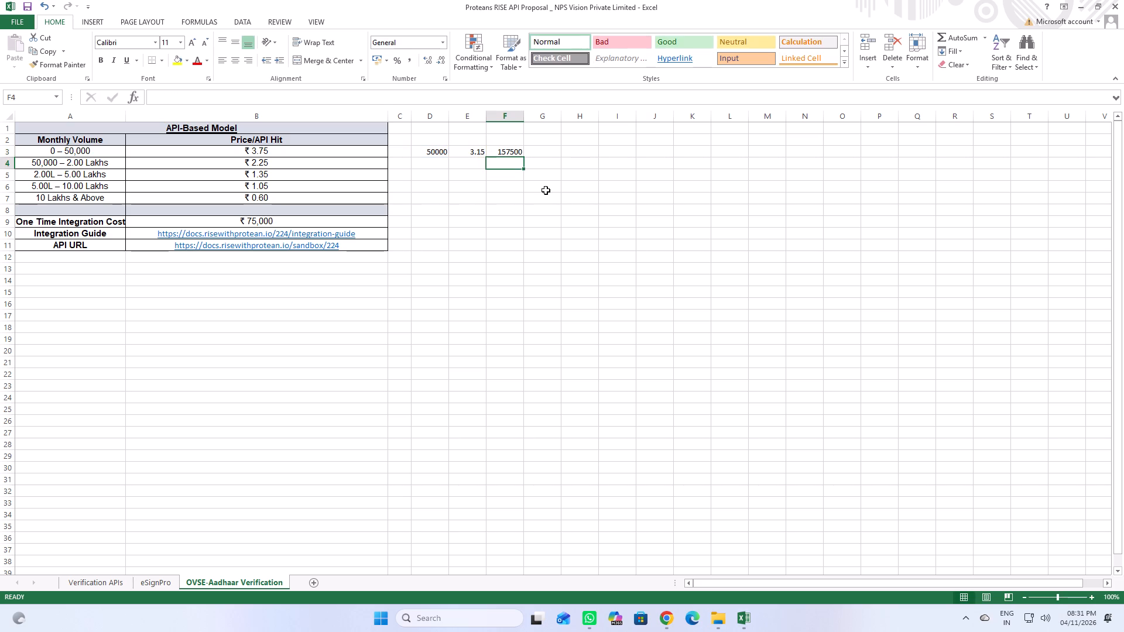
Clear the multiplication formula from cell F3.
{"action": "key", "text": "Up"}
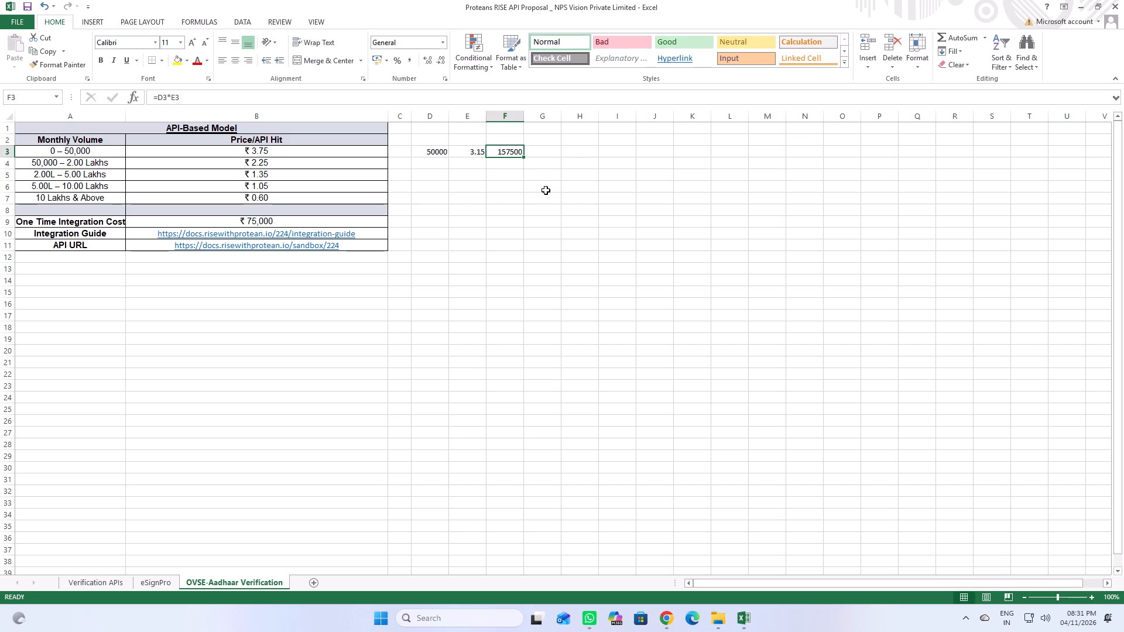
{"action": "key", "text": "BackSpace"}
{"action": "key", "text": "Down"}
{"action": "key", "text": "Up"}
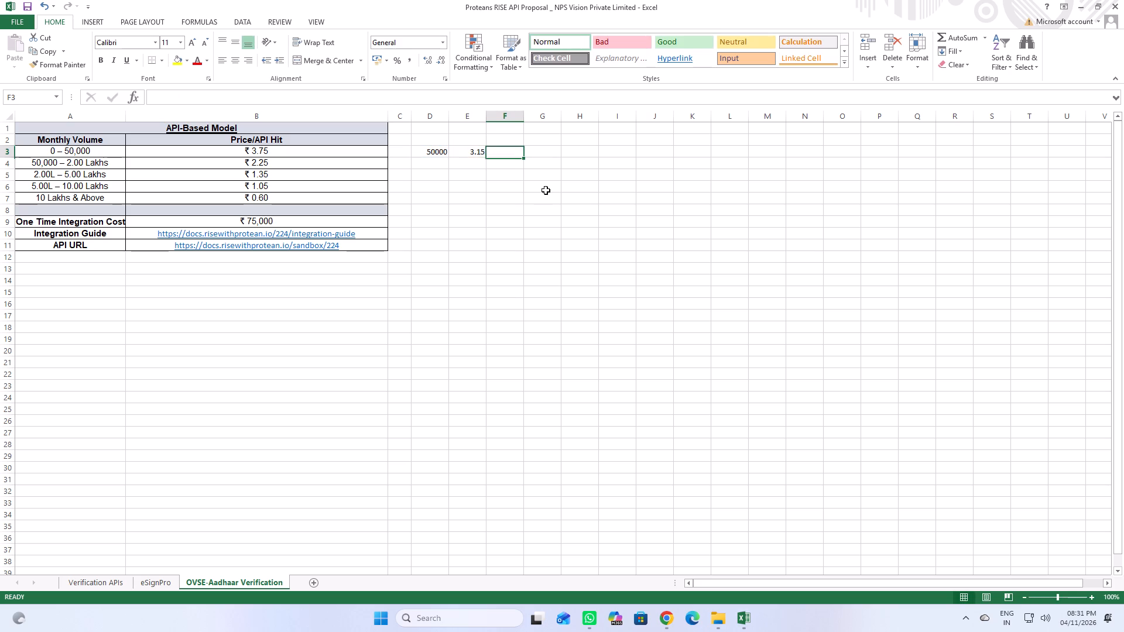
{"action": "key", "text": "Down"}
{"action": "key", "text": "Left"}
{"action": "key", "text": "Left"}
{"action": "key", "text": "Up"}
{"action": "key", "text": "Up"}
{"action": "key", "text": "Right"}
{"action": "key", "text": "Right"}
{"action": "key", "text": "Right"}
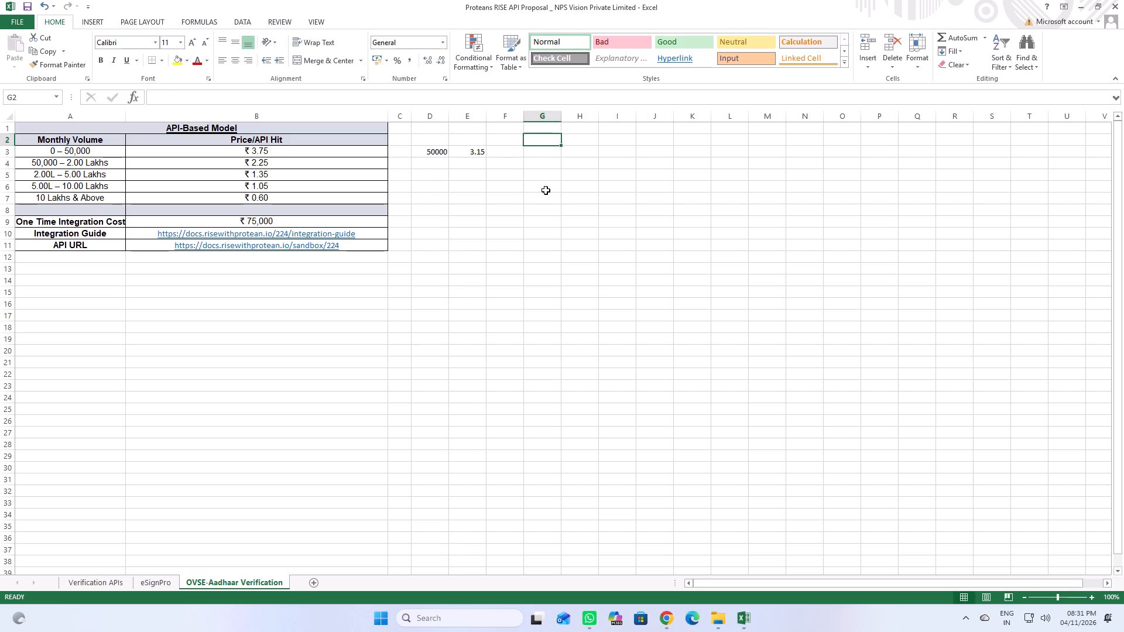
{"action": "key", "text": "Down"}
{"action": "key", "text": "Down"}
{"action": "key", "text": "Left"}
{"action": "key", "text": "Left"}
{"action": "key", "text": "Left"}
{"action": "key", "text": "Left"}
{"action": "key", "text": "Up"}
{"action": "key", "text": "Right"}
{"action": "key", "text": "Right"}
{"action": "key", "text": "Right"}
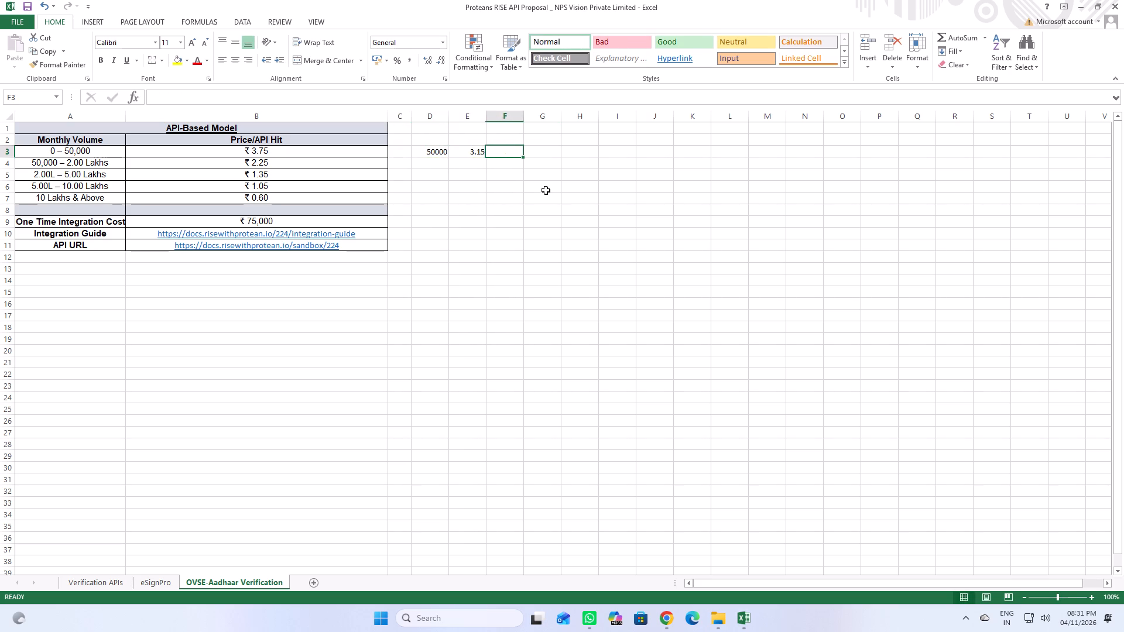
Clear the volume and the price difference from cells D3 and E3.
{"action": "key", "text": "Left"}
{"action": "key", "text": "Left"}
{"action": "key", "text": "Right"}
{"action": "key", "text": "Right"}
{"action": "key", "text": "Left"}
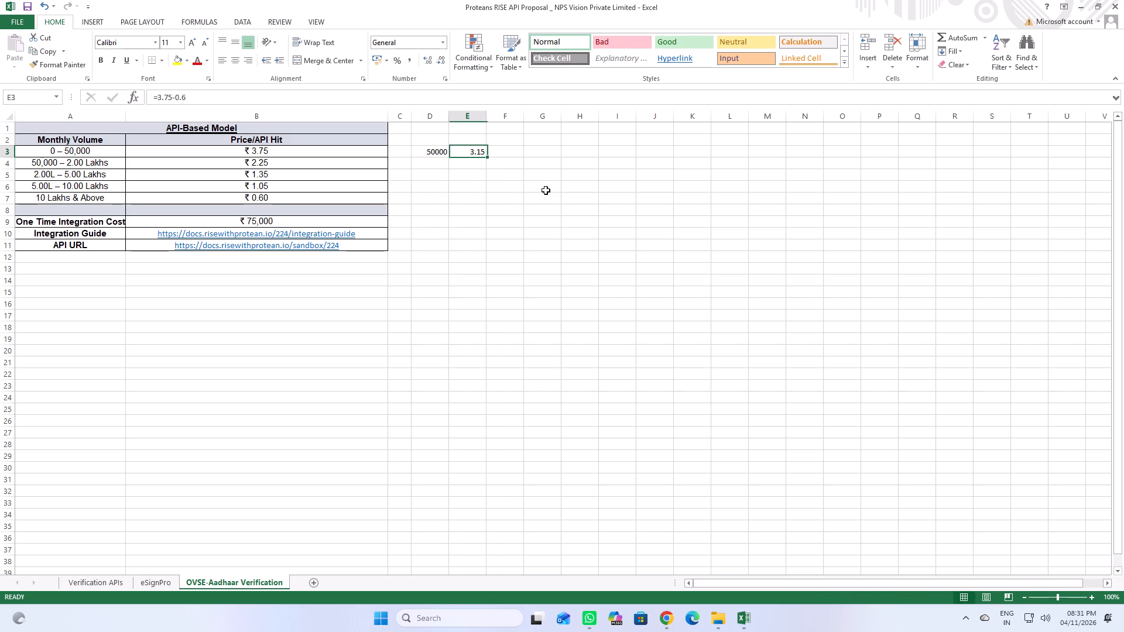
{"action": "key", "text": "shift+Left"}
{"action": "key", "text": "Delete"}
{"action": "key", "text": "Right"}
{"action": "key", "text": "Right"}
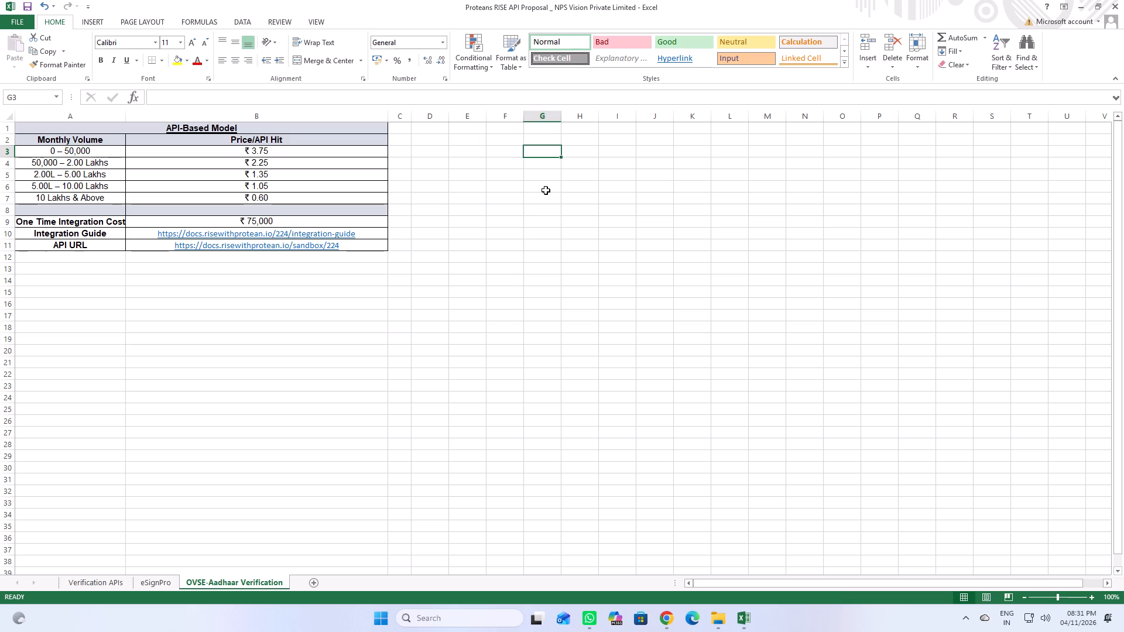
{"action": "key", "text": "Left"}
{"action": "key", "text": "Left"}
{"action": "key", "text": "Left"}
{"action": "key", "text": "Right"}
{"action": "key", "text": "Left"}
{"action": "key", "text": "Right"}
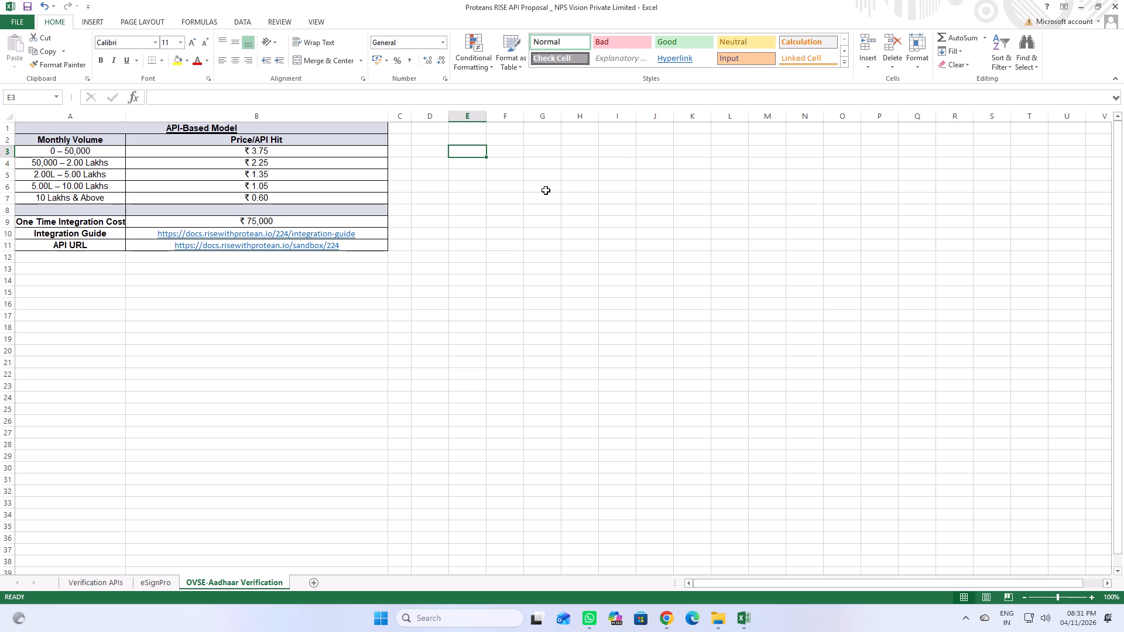
Enter 40 in cell E7 and 20 in cell F7 beside the pricing table.
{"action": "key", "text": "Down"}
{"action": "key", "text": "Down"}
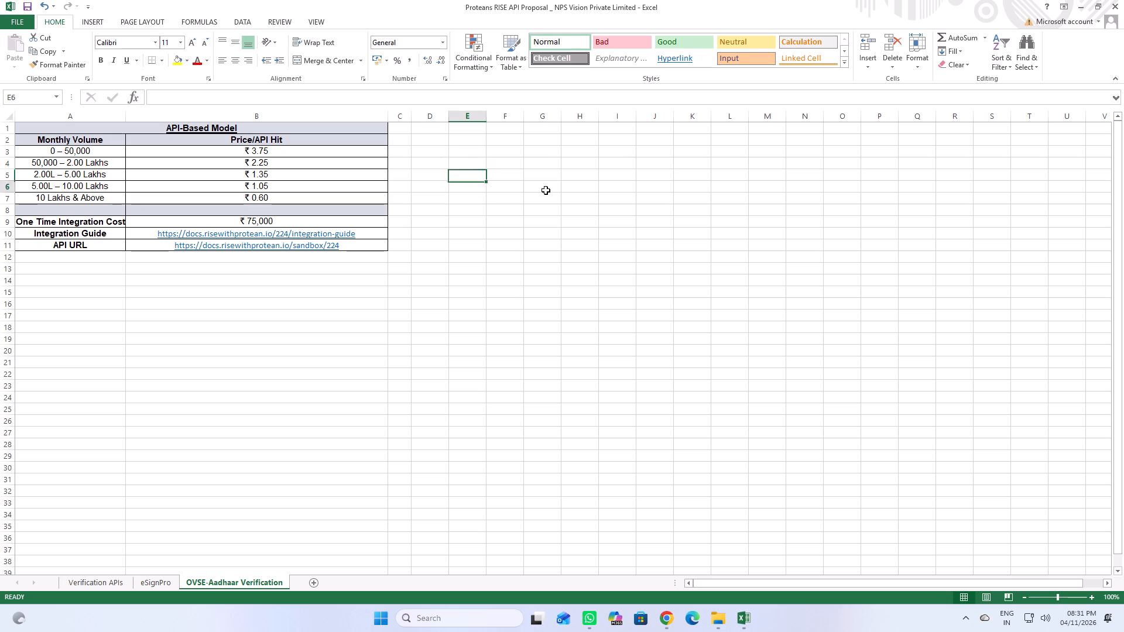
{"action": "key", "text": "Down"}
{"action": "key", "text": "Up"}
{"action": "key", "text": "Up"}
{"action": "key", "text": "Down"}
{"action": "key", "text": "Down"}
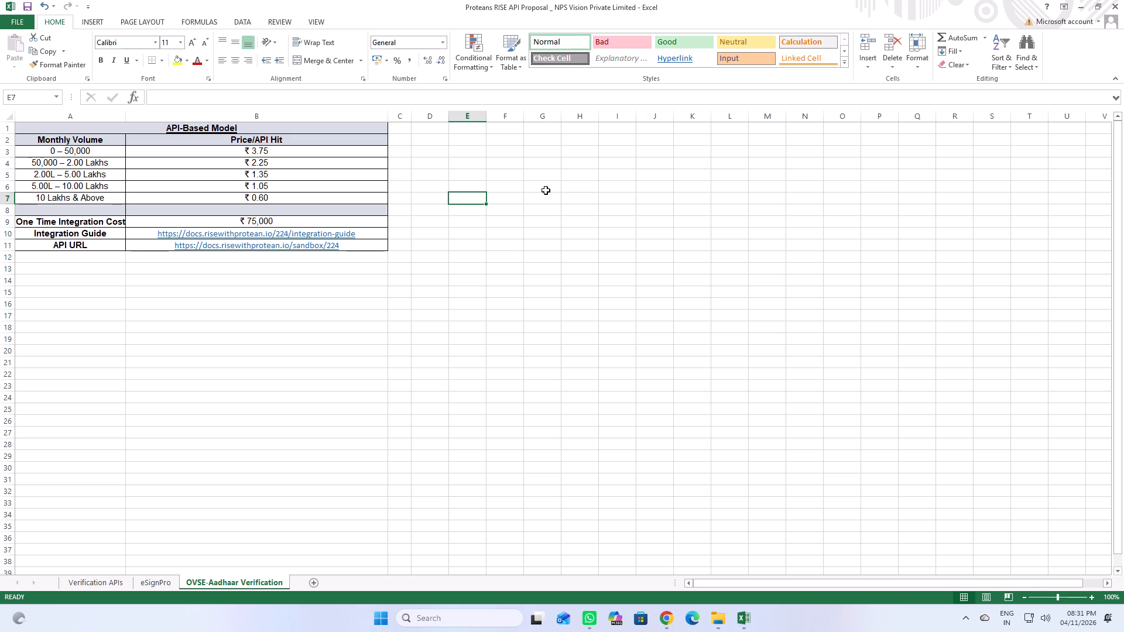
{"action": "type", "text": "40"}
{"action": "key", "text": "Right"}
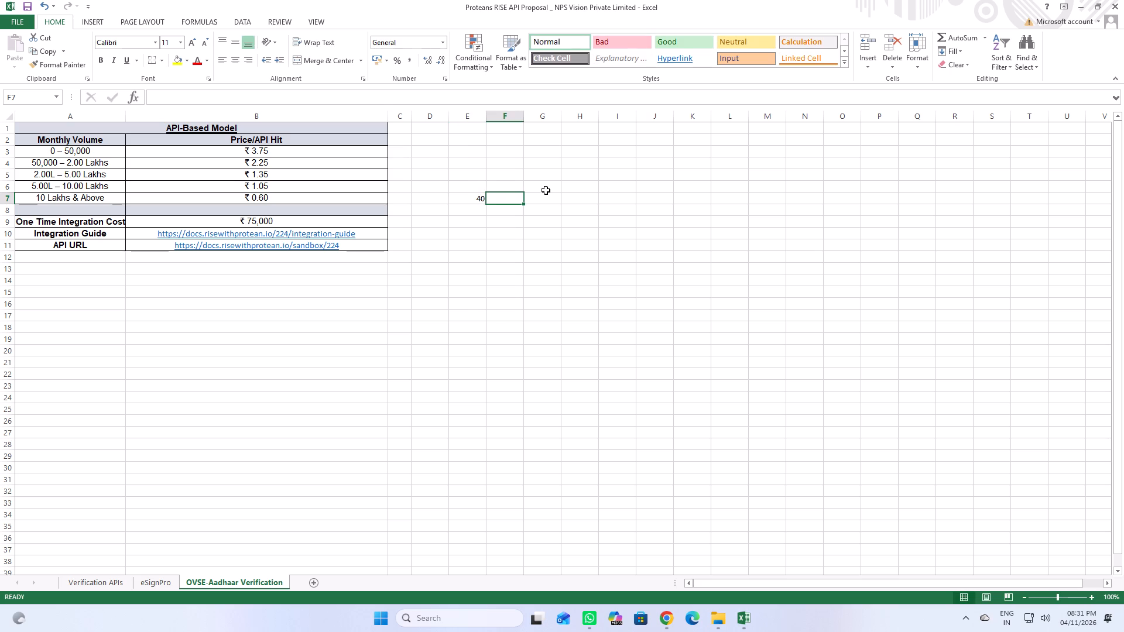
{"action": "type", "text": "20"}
Multiply E7 by F7 with a formula in cell G7.
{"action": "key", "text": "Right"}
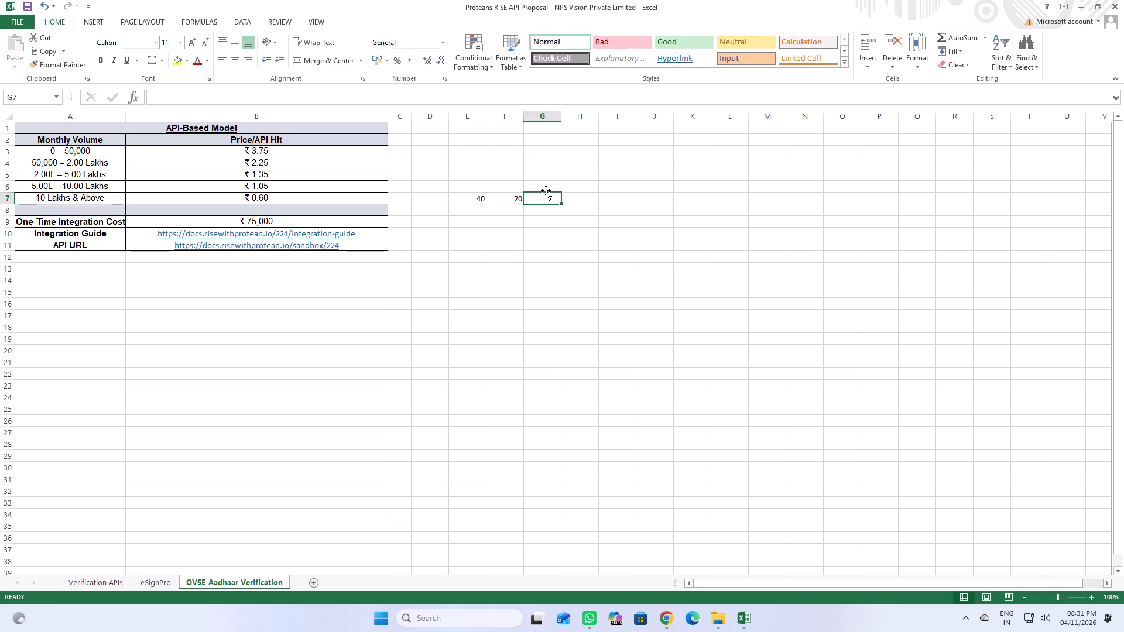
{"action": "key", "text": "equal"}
{"action": "key", "text": "Left"}
{"action": "key", "text": "Left"}
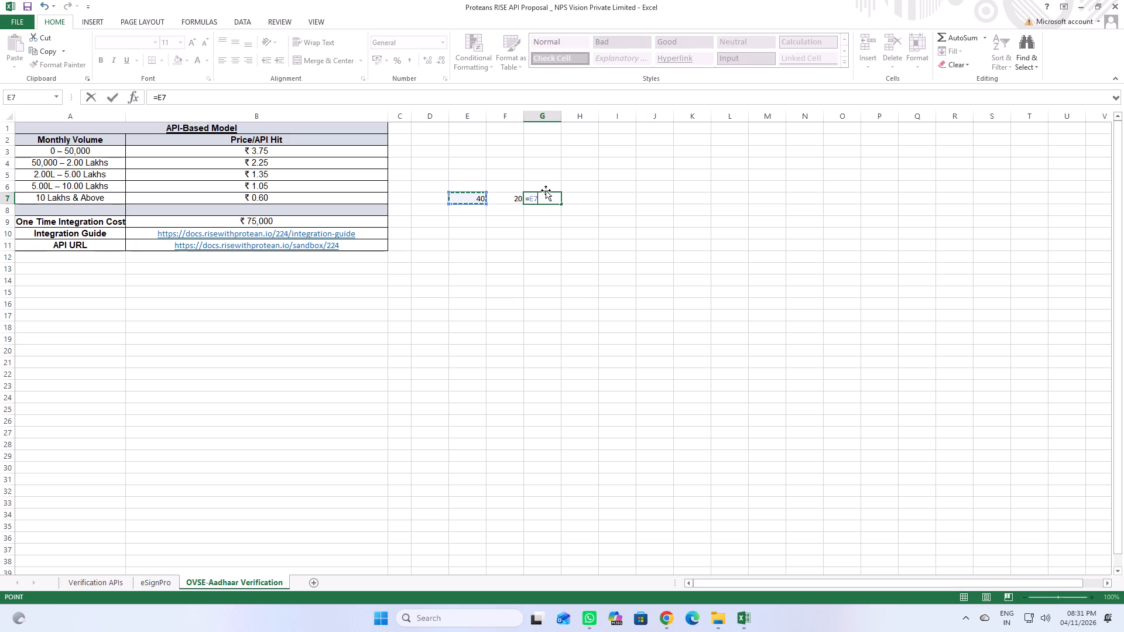
{"action": "key", "text": "asterisk"}
{"action": "key", "text": "Left"}
{"action": "key", "text": "Return"}
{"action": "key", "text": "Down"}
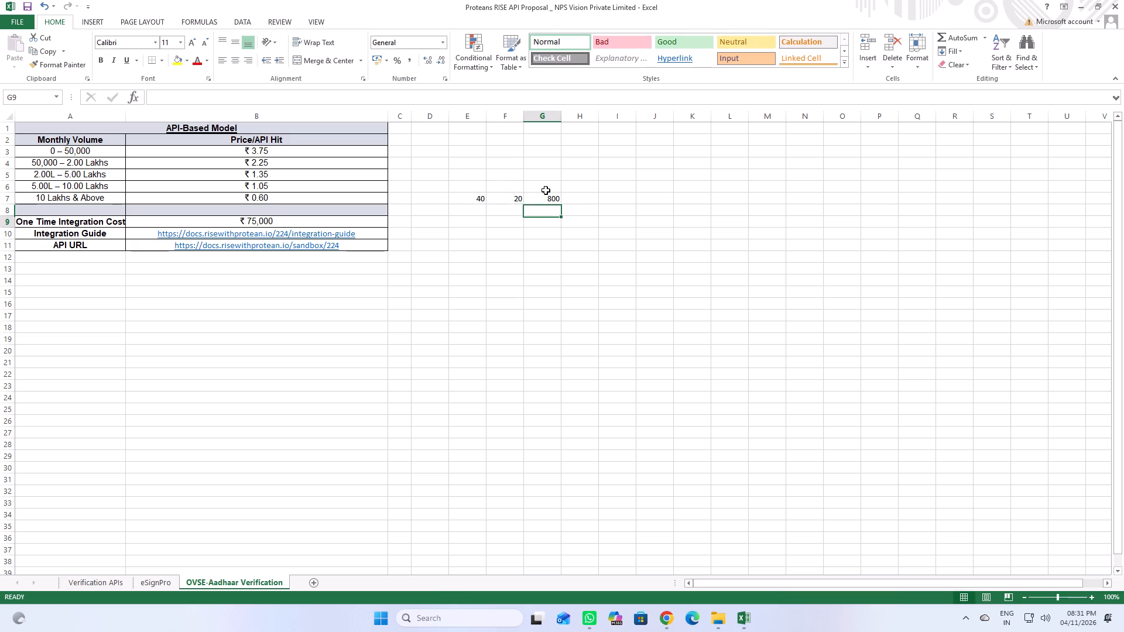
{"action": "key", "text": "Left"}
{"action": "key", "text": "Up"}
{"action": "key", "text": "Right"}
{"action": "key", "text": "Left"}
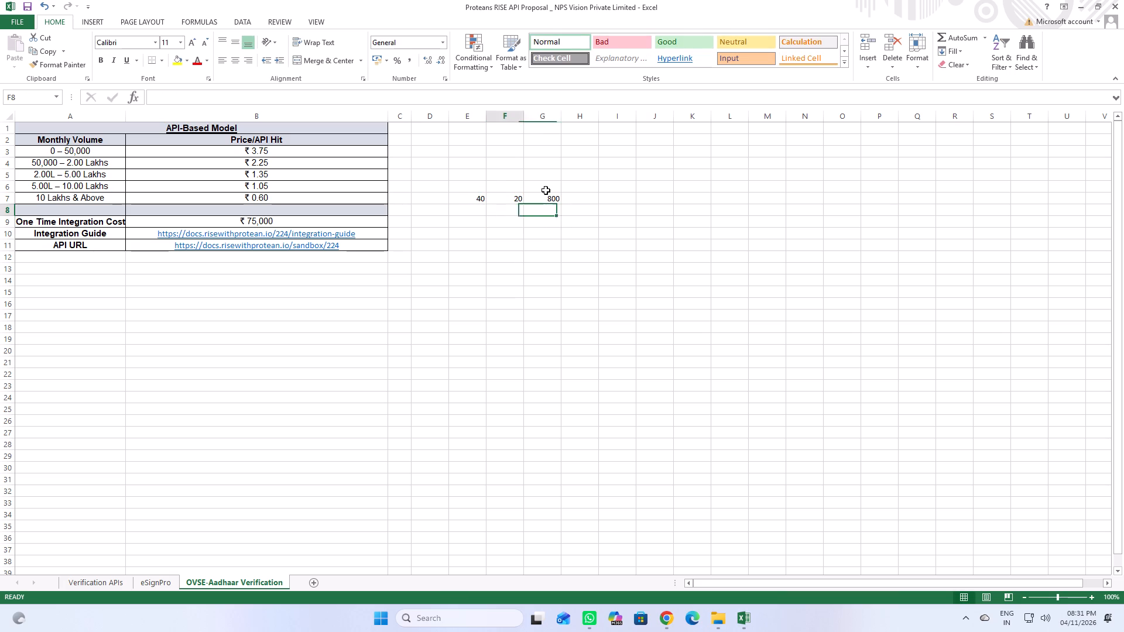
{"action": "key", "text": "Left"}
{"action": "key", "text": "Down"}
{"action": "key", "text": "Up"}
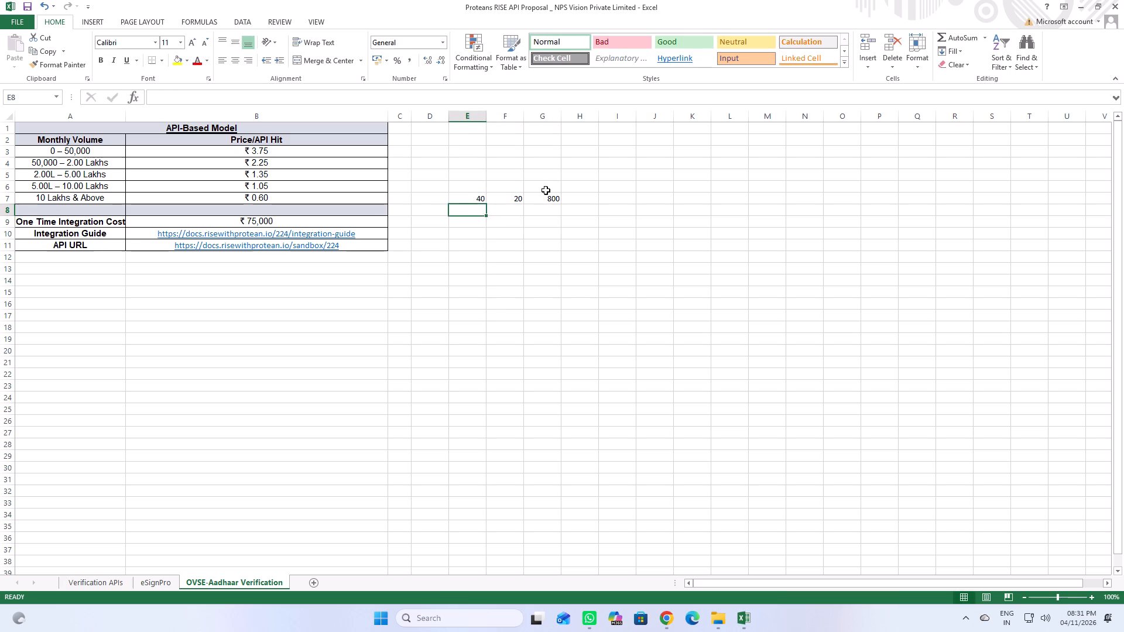
Enter 100 in cell H7, next to the product in G7.
{"action": "key", "text": "Right"}
{"action": "key", "text": "Right"}
{"action": "key", "text": "Right"}
{"action": "key", "text": "Up"}
{"action": "type", "text": "100"}
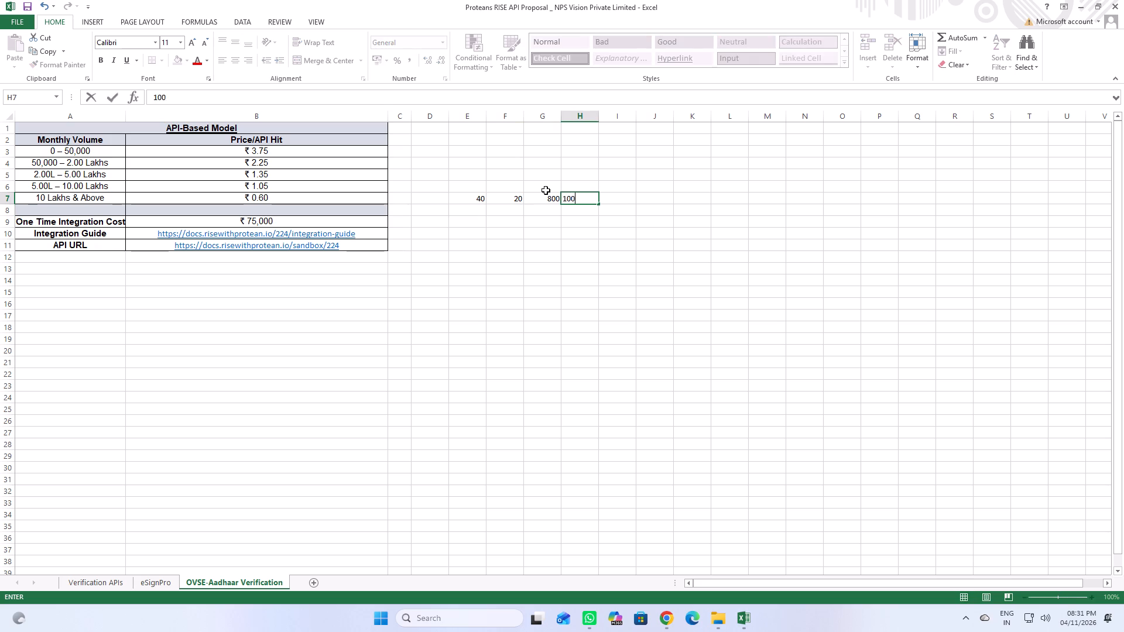
{"action": "key", "text": "Right"}
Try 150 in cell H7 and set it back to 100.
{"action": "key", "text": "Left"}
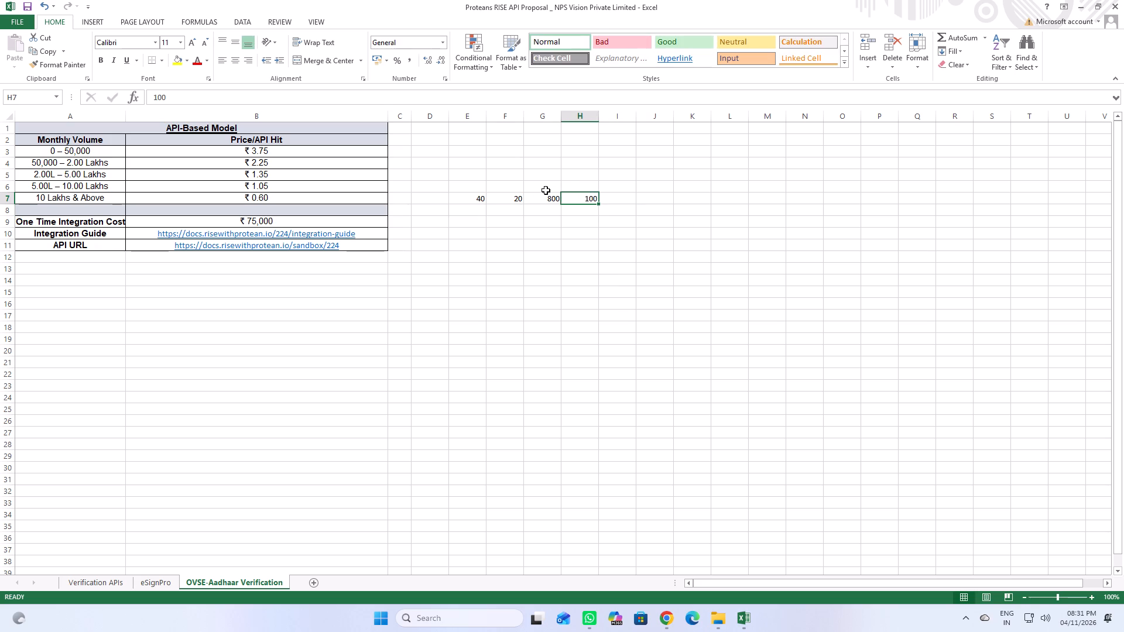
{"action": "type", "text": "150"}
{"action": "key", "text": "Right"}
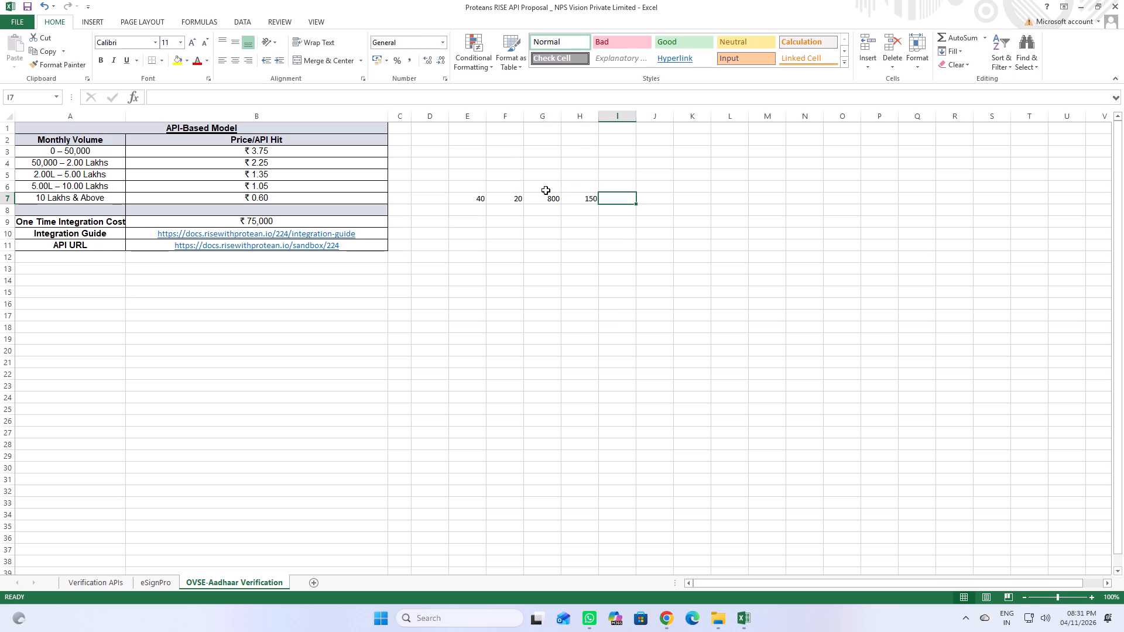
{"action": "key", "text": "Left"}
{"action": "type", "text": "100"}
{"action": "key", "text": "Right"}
Multiply G7 by H7 with a formula in cell I7.
{"action": "key", "text": "equal"}
{"action": "key", "text": "Left"}
{"action": "key", "text": "Left"}
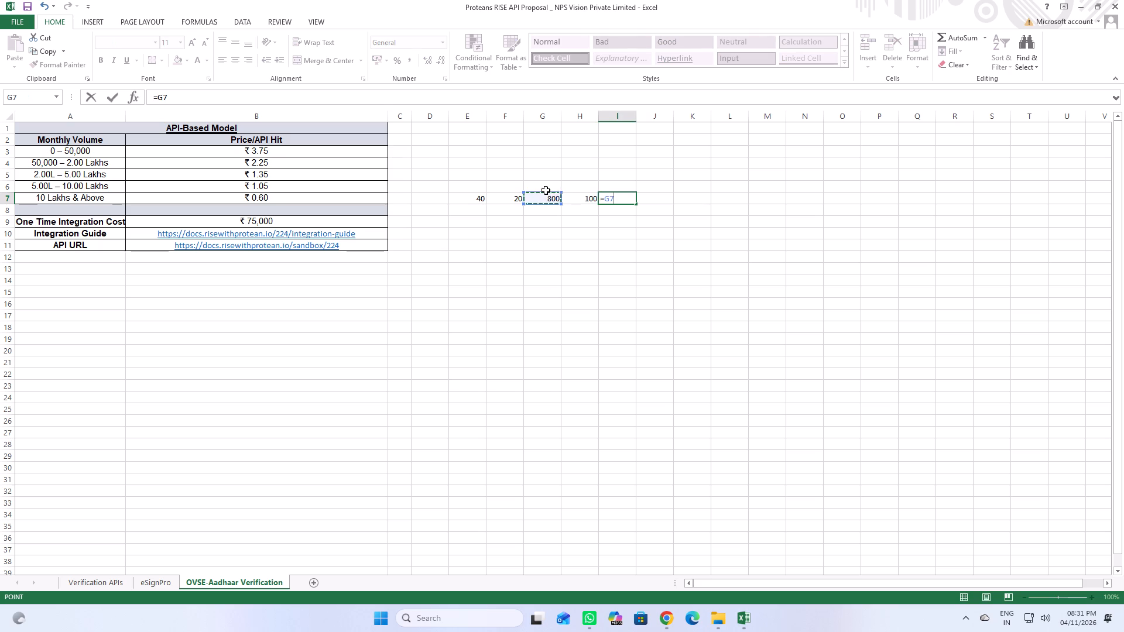
{"action": "key", "text": "asterisk"}
{"action": "key", "text": "Left"}
{"action": "key", "text": "Return"}
Enter the label Embassy in cell D7, in front of the first estimate row.
{"action": "key", "text": "Up"}
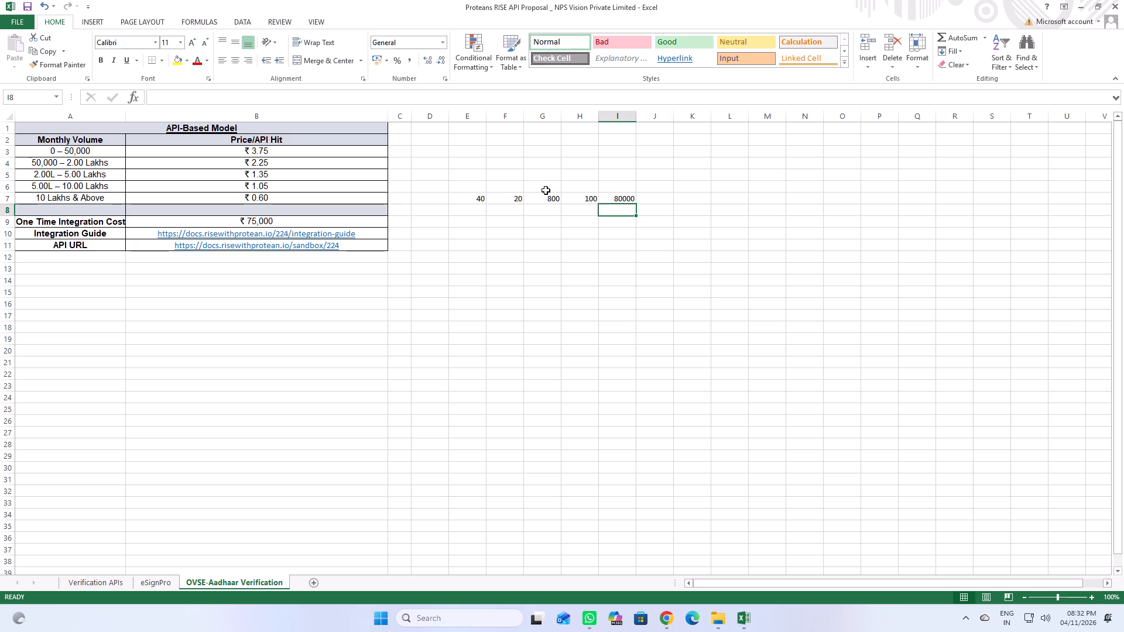
{"action": "key", "text": "Left"}
{"action": "key", "text": "Left"}
{"action": "key", "text": "Left"}
{"action": "key", "text": "Left"}
{"action": "key", "text": "Left"}
{"action": "key", "text": "Up"}
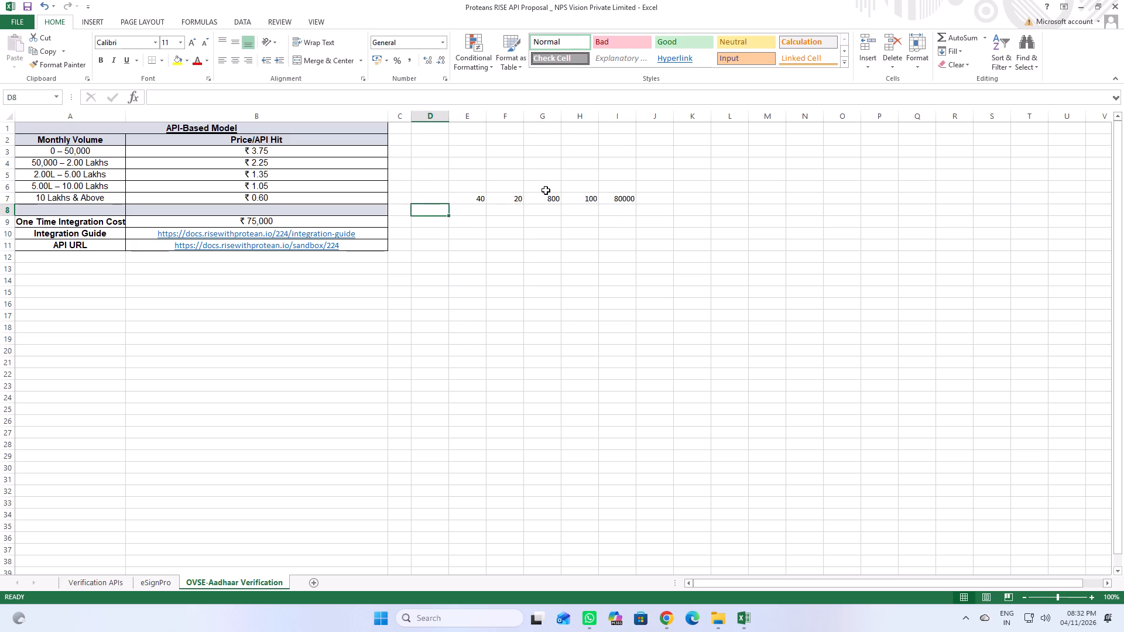
{"action": "type", "text": "Embassy"}
{"action": "key", "text": "Return"}
Enter the label Bank: in cell D8 to begin a second estimate row.
{"action": "key", "text": "Right"}
{"action": "key", "text": "Left"}
{"action": "type", "text": "Bank"}
{"action": "key", "text": "shift+colon"}
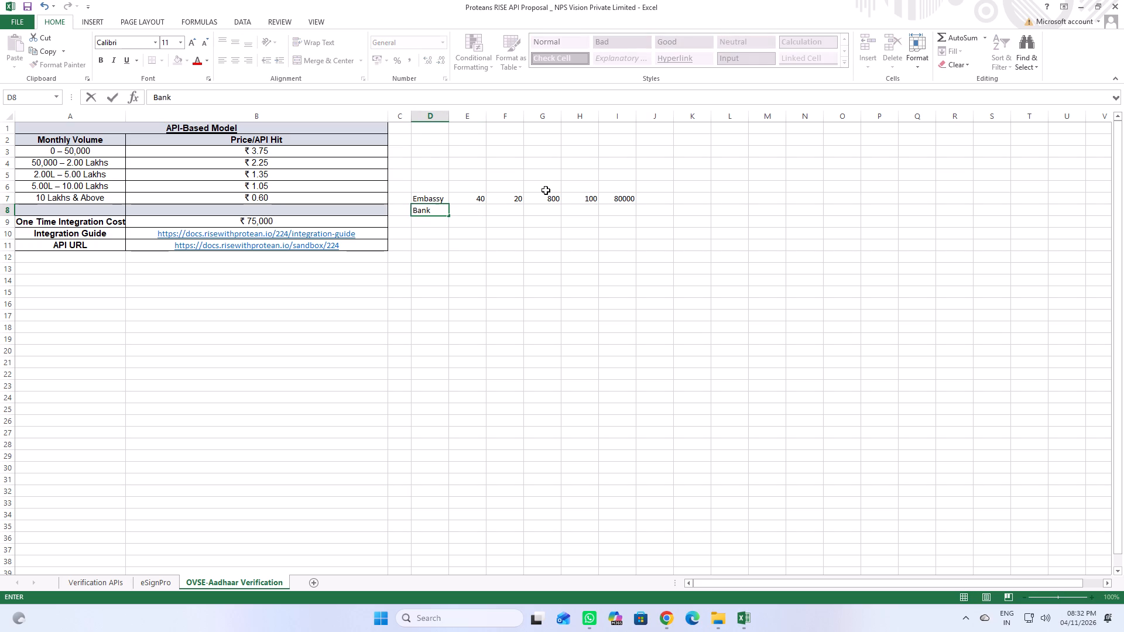
{"action": "key", "text": "Right"}
Change the label in cell D7 to Embassy: with a trailing colon.
{"action": "key", "text": "Up"}
{"action": "key", "text": "Left"}
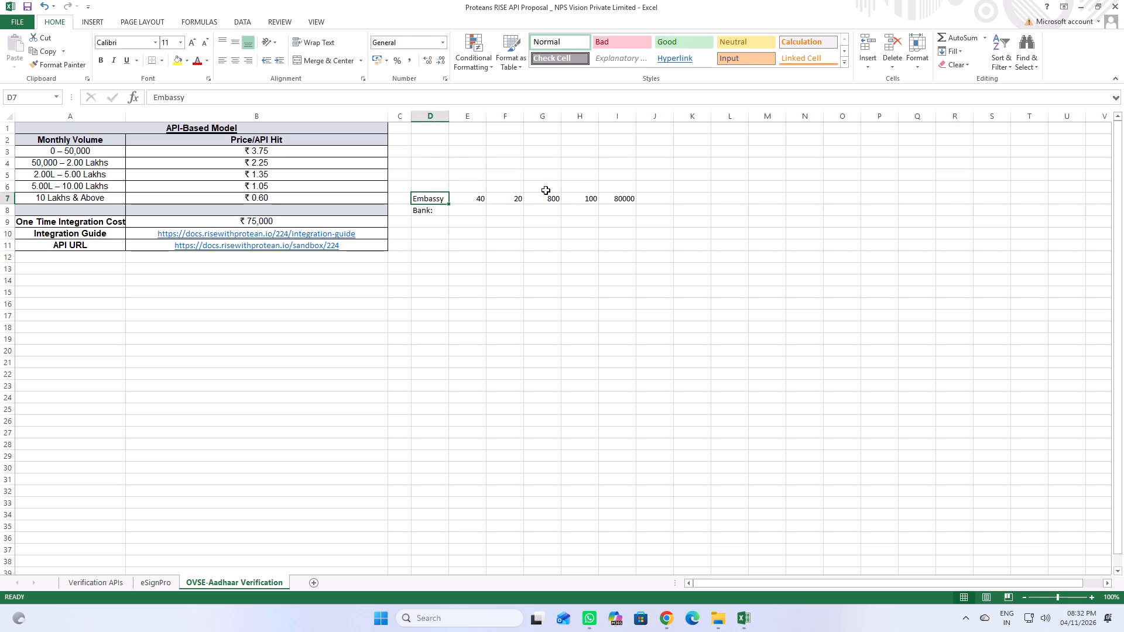
{"action": "key", "text": "Right"}
{"action": "key", "text": "Left"}
{"action": "type", "text": "Embassy"}
{"action": "key", "text": "shift+colon"}
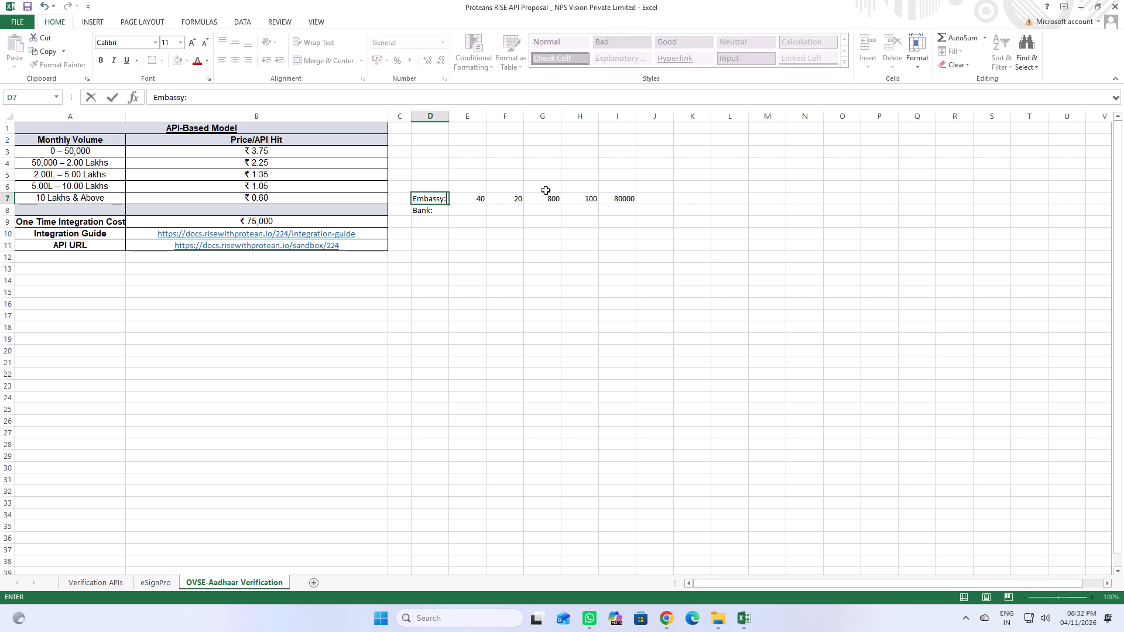
{"action": "key", "text": "Down"}
Set the first figure of the Embassy row, cell E7, to 100.
{"action": "key", "text": "Right"}
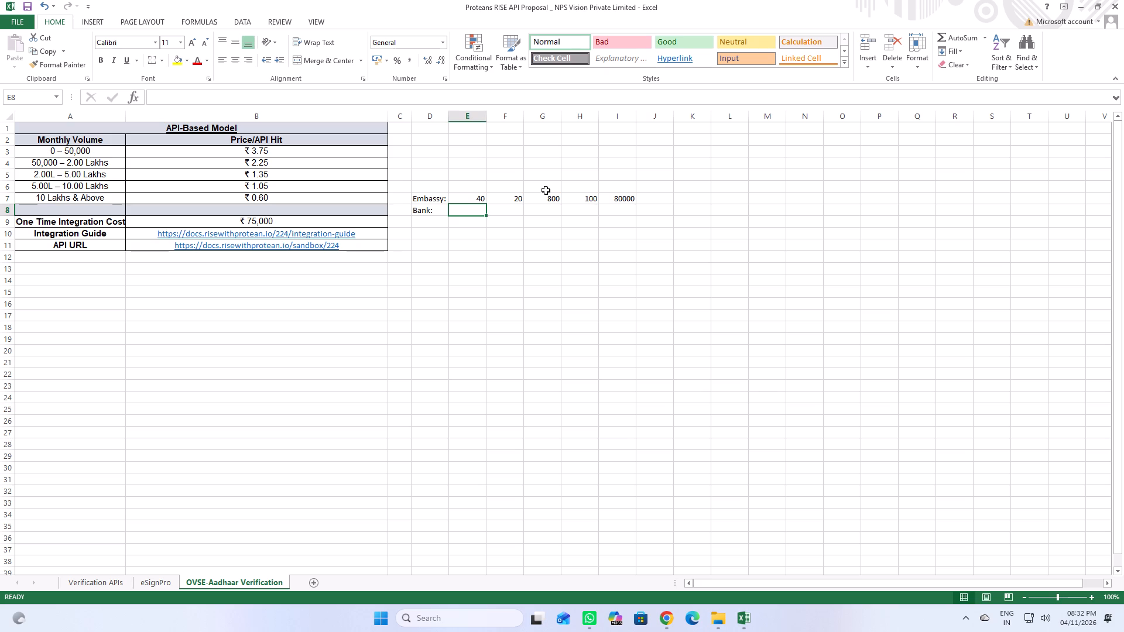
{"action": "key", "text": "Up"}
{"action": "key", "text": "Down"}
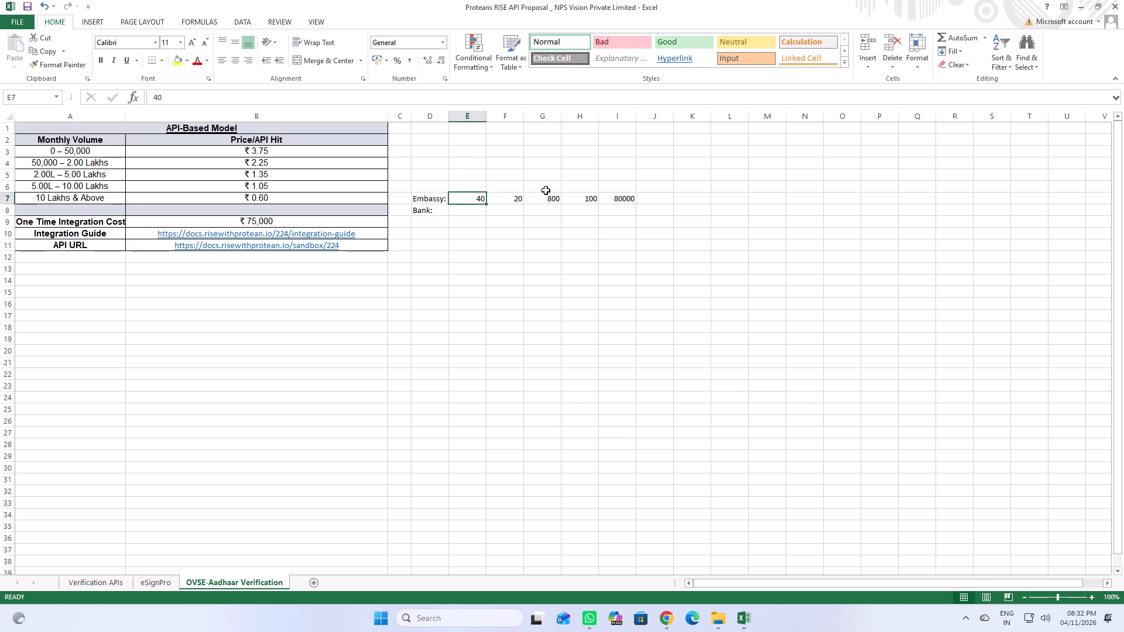
{"action": "key", "text": "Up"}
{"action": "key", "text": "Down"}
{"action": "key", "text": "Up"}
{"action": "key", "text": "Up"}
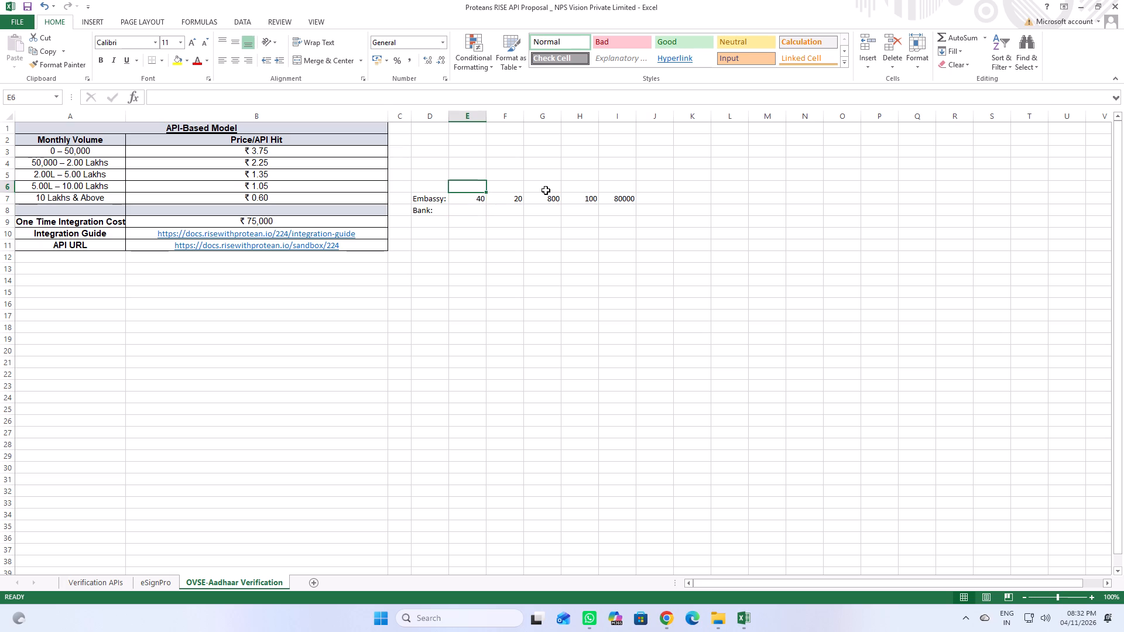
{"action": "key", "text": "Down"}
{"action": "key", "text": "Down"}
{"action": "key", "text": "Up"}
{"action": "key", "text": "Up"}
{"action": "key", "text": "Down"}
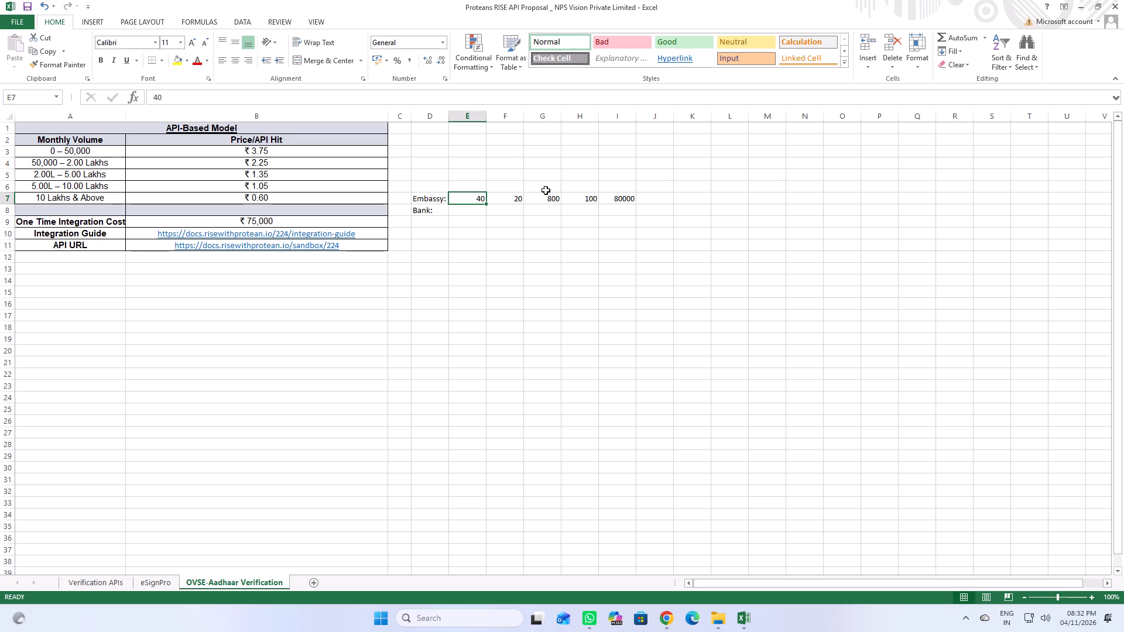
{"action": "type", "text": "100"}
{"action": "key", "text": "Down"}
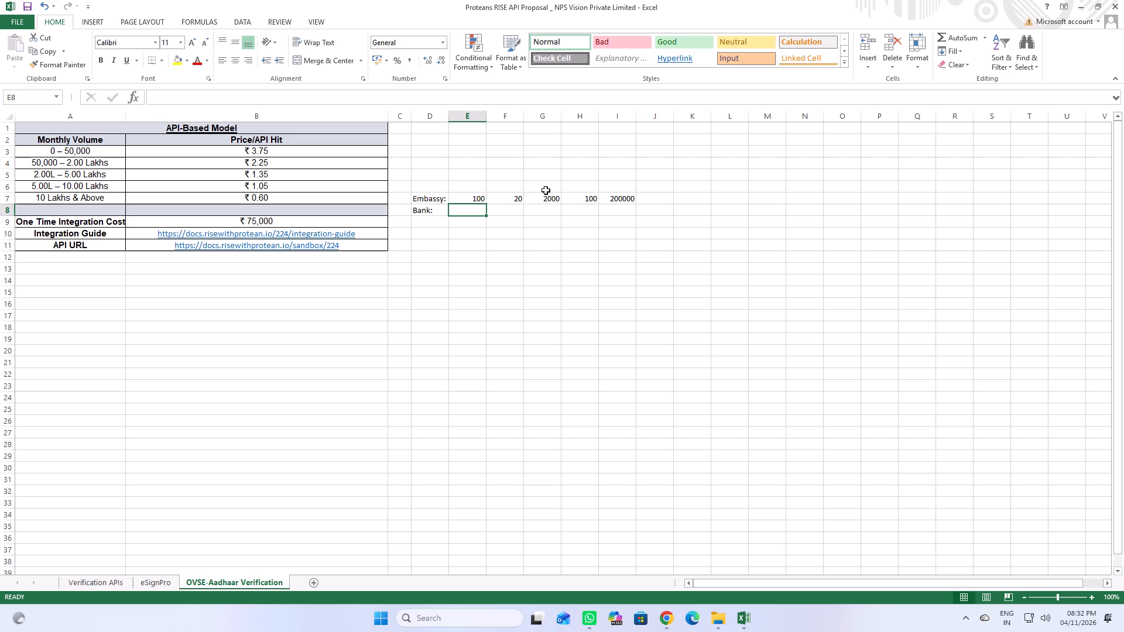
Enter 200 in cell E8 and 25 in cell F8 for the Bank row.
{"action": "key", "text": "Up"}
{"action": "key", "text": "Down"}
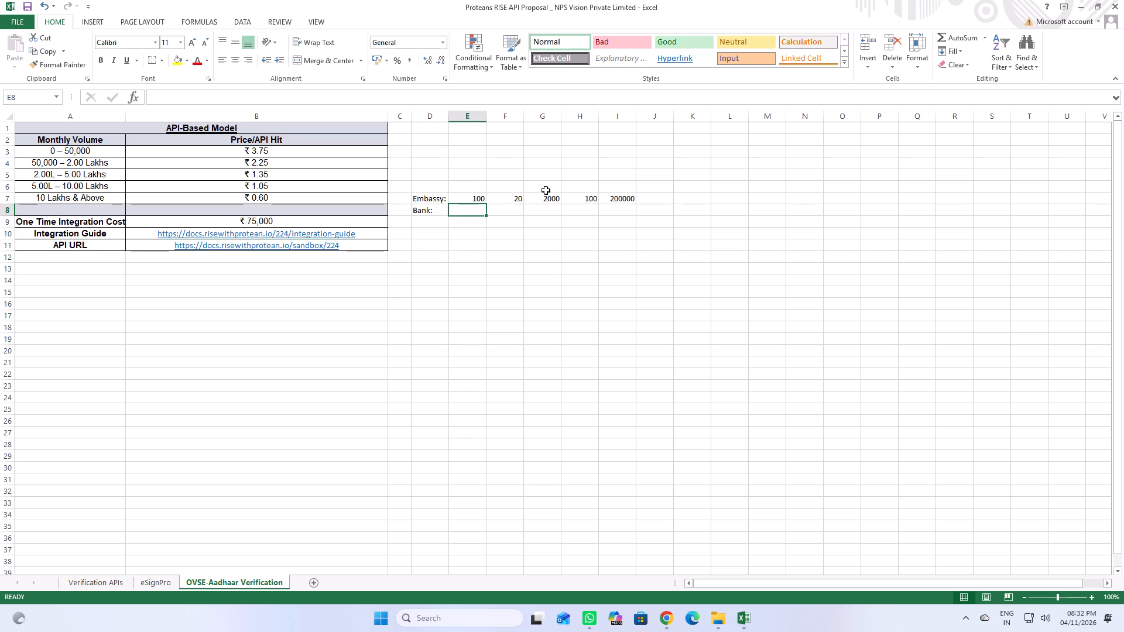
{"action": "type", "text": "200"}
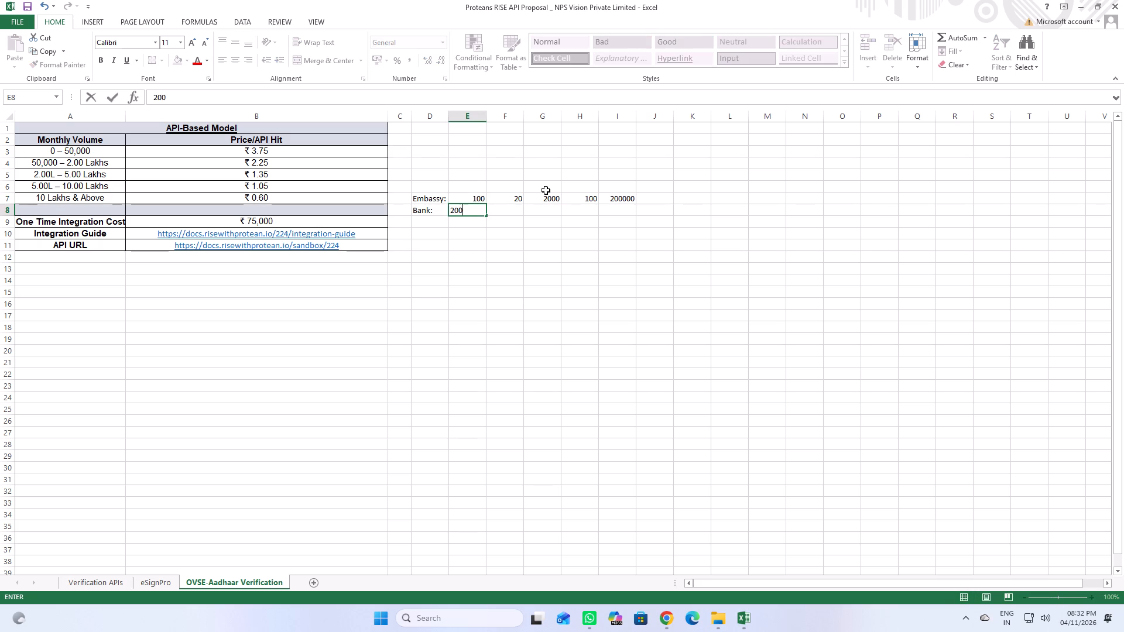
{"action": "key", "text": "Right"}
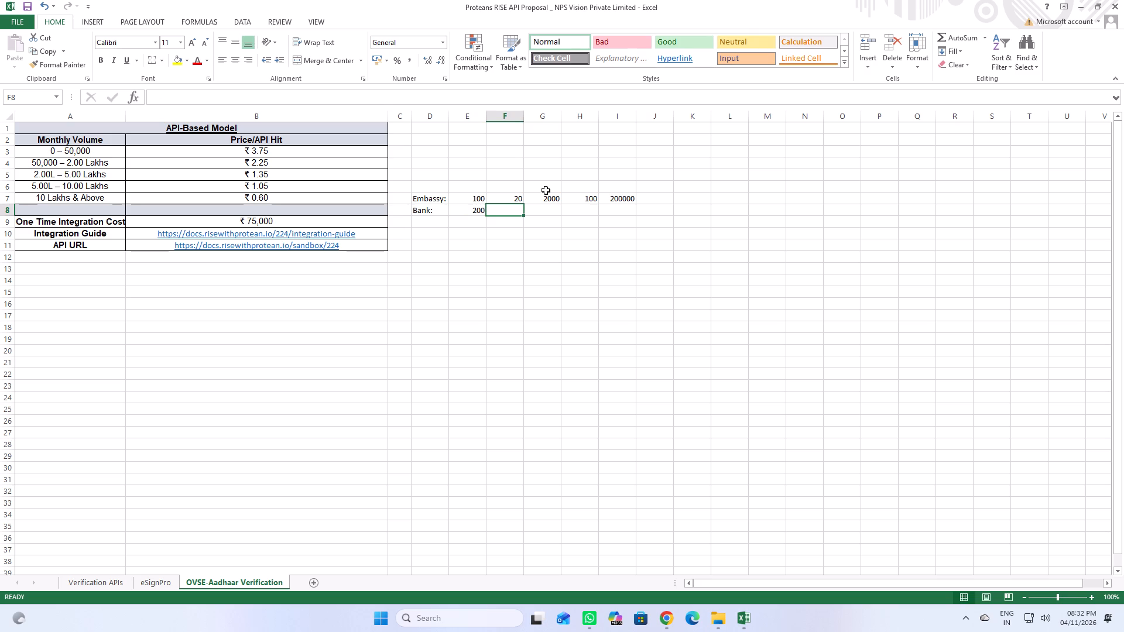
{"action": "type", "text": "25"}
{"action": "key", "text": "Right"}
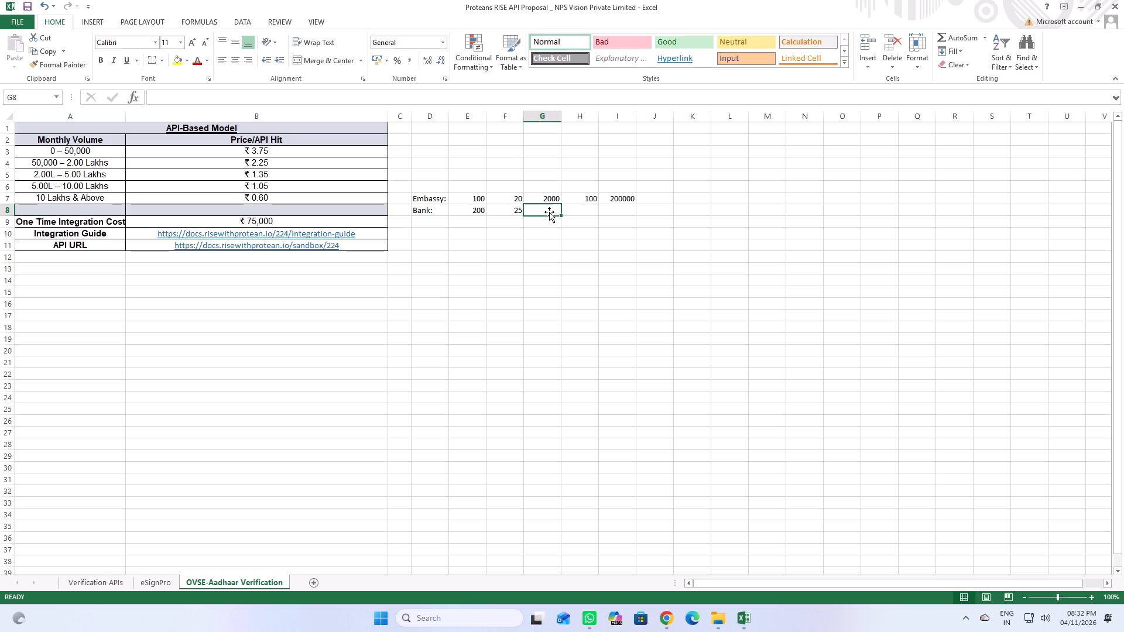
Fill the Embassy row's cells G7 to I7 down into the Bank row.
{"action": "left_click_drag", "start_coordinate": [552, 195], "coordinate": [611, 193]}
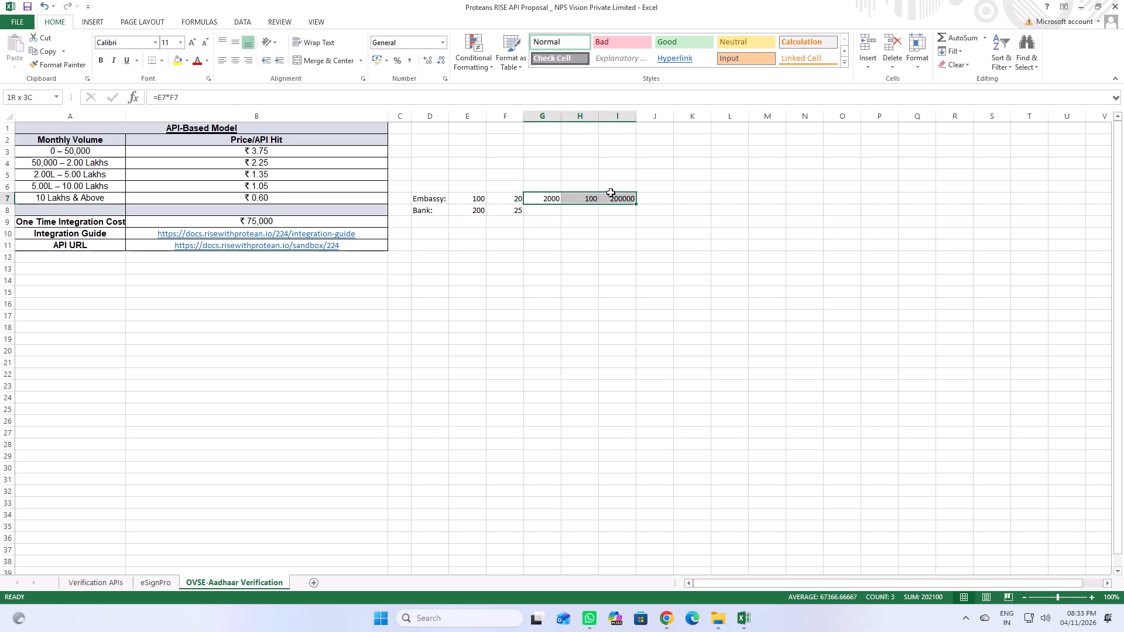
{"action": "left_click_drag", "start_coordinate": [611, 193], "coordinate": [614, 198]}
{"action": "left_click_drag", "start_coordinate": [637, 204], "coordinate": [637, 218]}
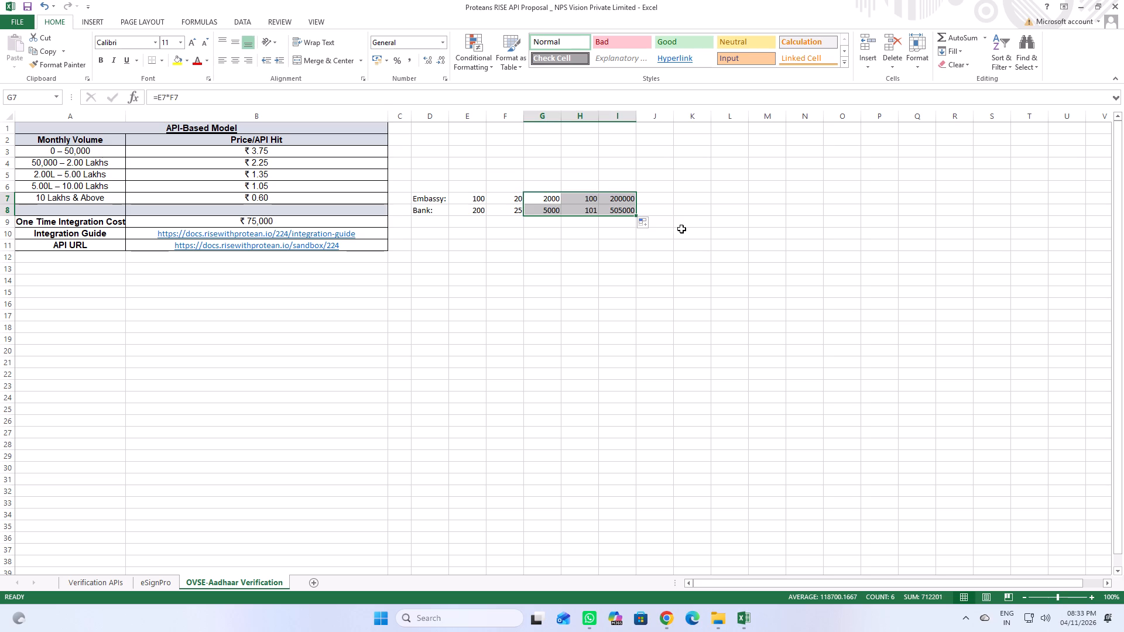
{"action": "left_click", "coordinate": [681, 229]}
Set the multiplier in the Bank row, cell H8, to 30.
{"action": "left_click", "coordinate": [581, 211]}
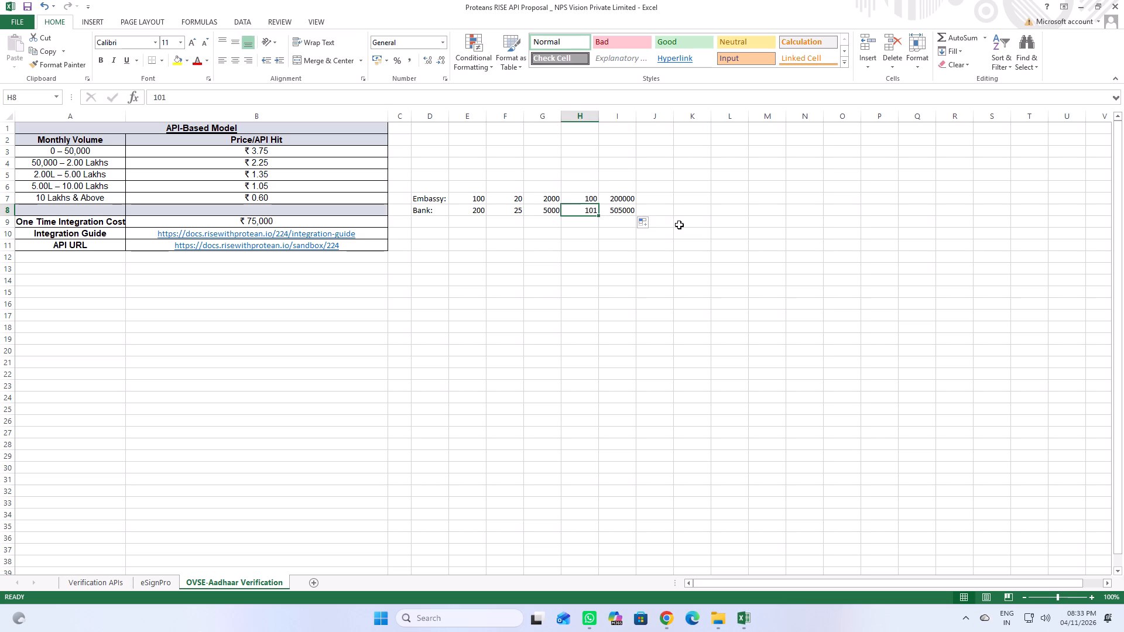
{"action": "type", "text": "30"}
{"action": "key", "text": "Down"}
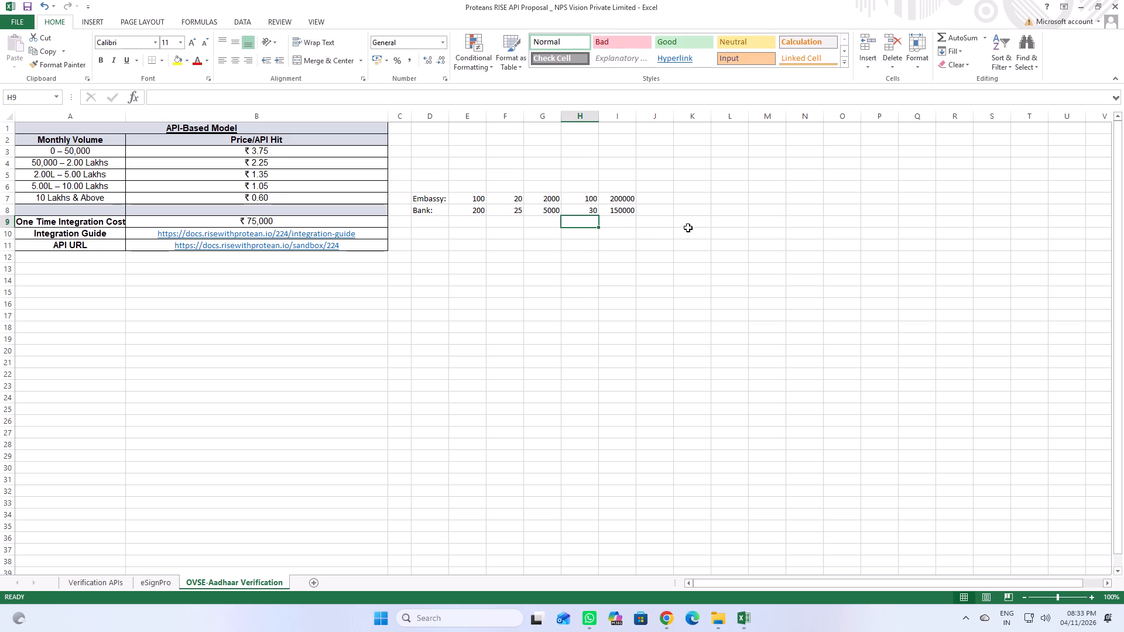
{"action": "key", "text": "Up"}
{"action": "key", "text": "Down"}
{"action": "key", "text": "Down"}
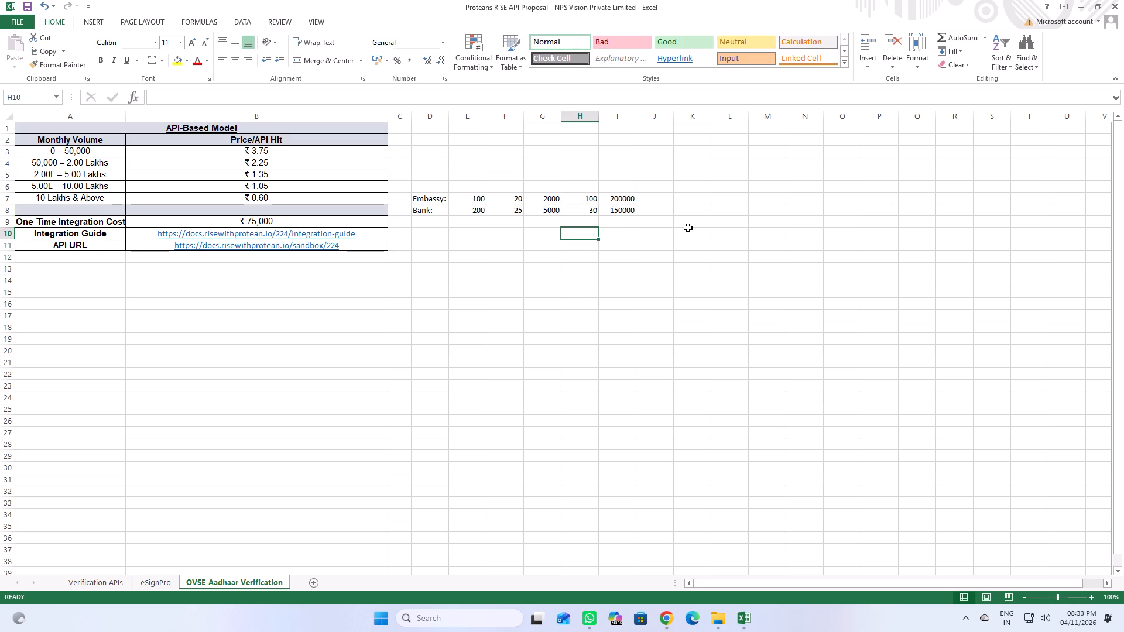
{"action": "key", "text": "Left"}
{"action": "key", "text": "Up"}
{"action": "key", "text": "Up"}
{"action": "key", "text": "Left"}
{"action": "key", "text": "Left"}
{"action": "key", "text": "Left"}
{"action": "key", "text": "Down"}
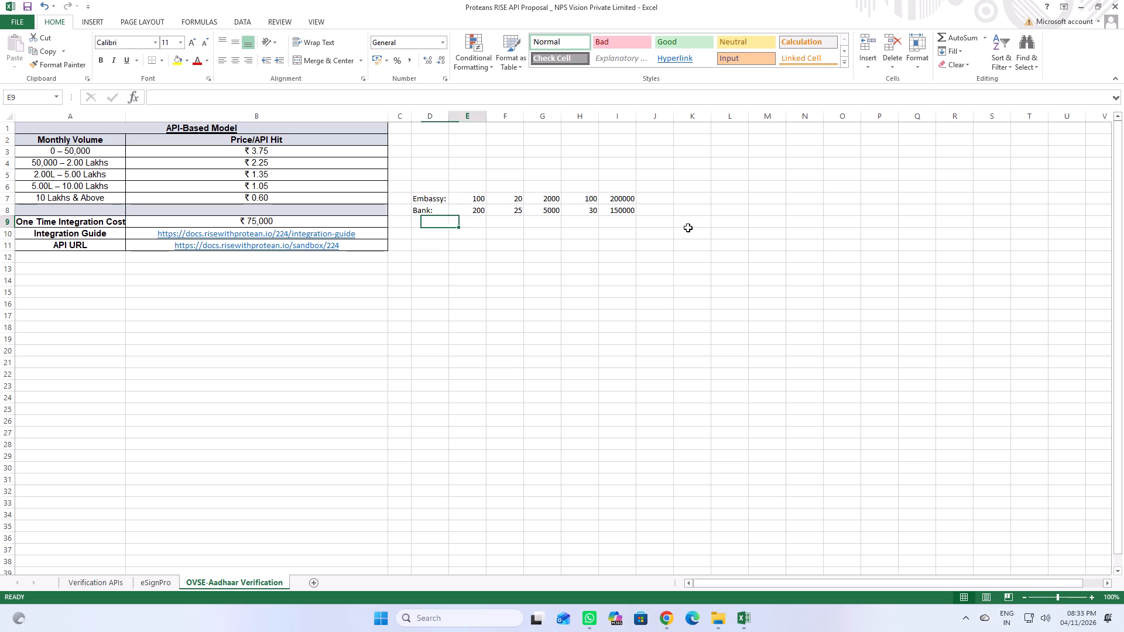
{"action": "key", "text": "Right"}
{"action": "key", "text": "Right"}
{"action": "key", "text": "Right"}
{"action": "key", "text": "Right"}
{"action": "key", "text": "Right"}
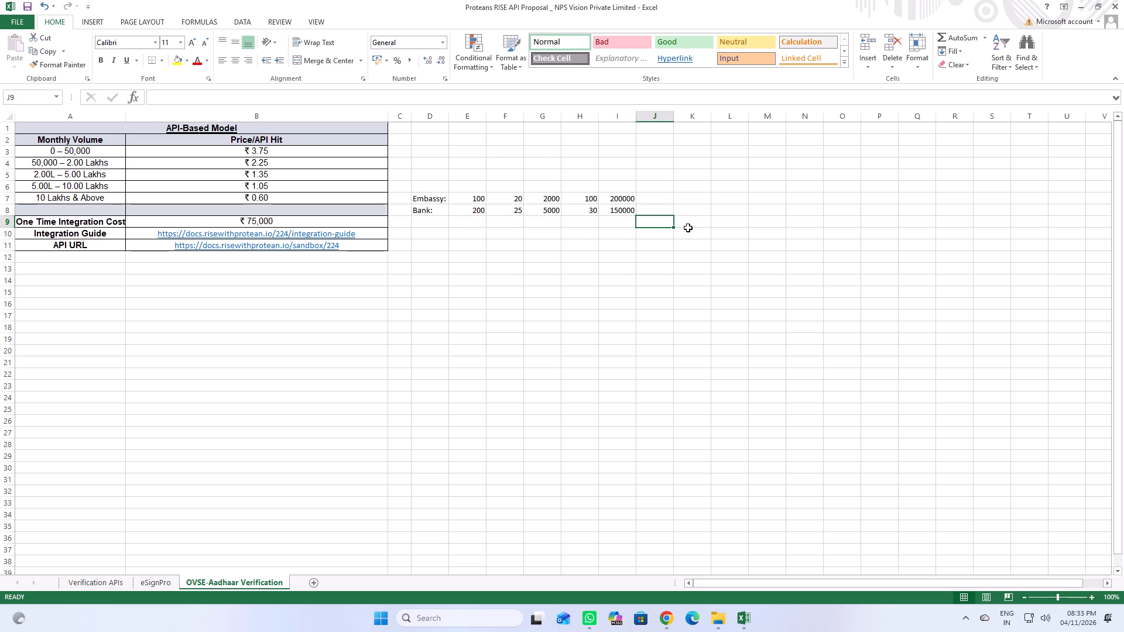
Enter the label Hotels: in cell D9 to begin a third estimate row.
{"action": "key", "text": "Left"}
{"action": "key", "text": "Left"}
{"action": "key", "text": "Left"}
{"action": "key", "text": "Left"}
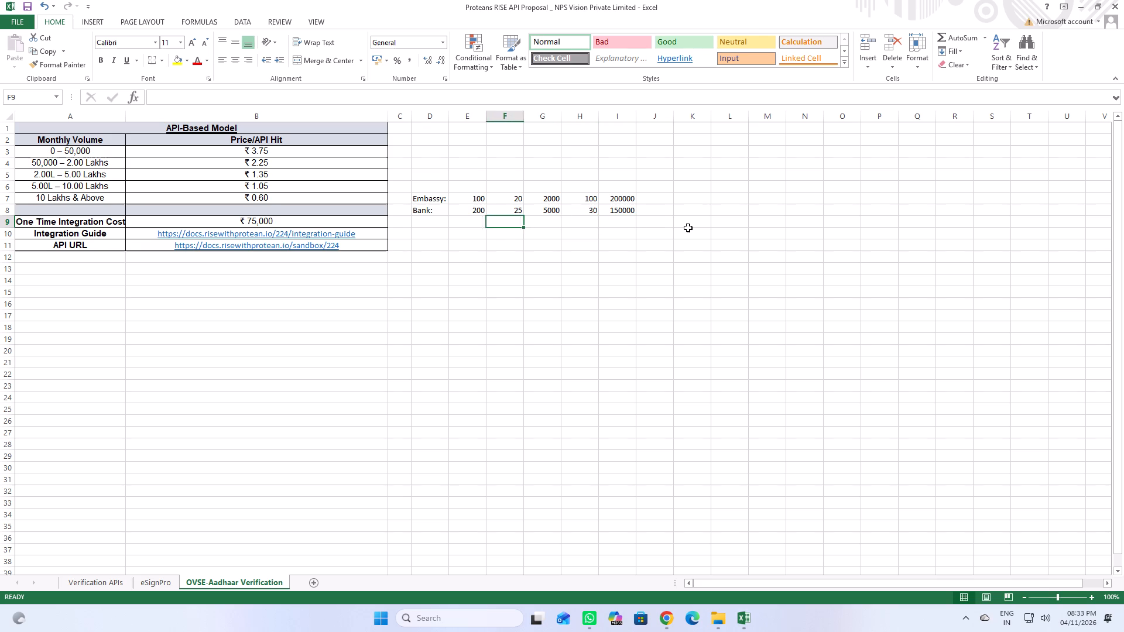
{"action": "key", "text": "Left"}
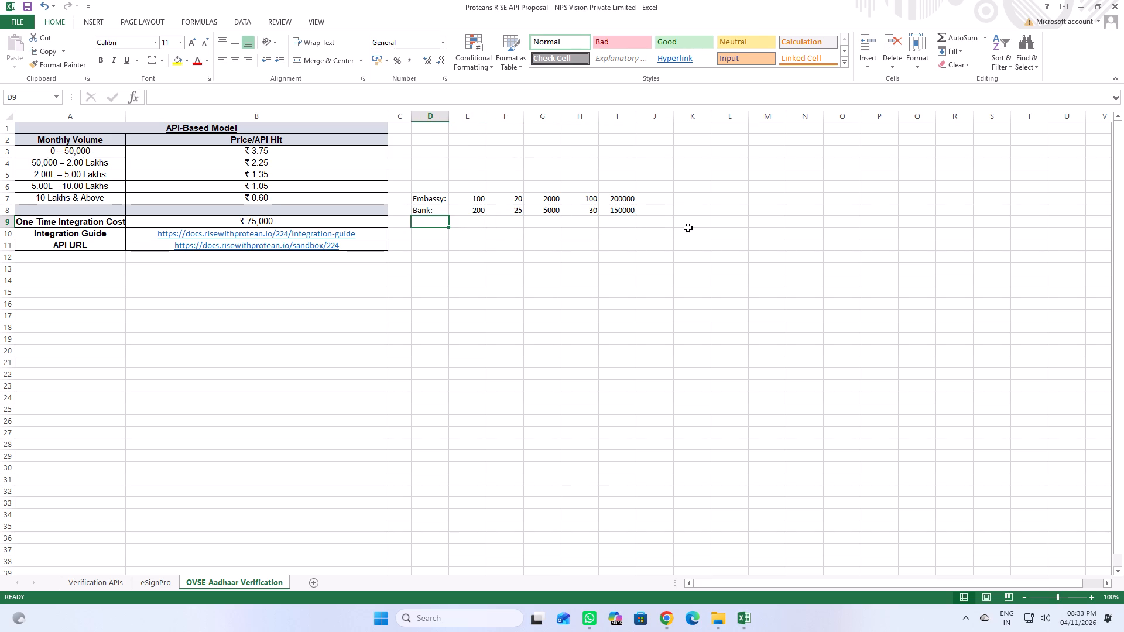
{"action": "type", "text": "Hote"}
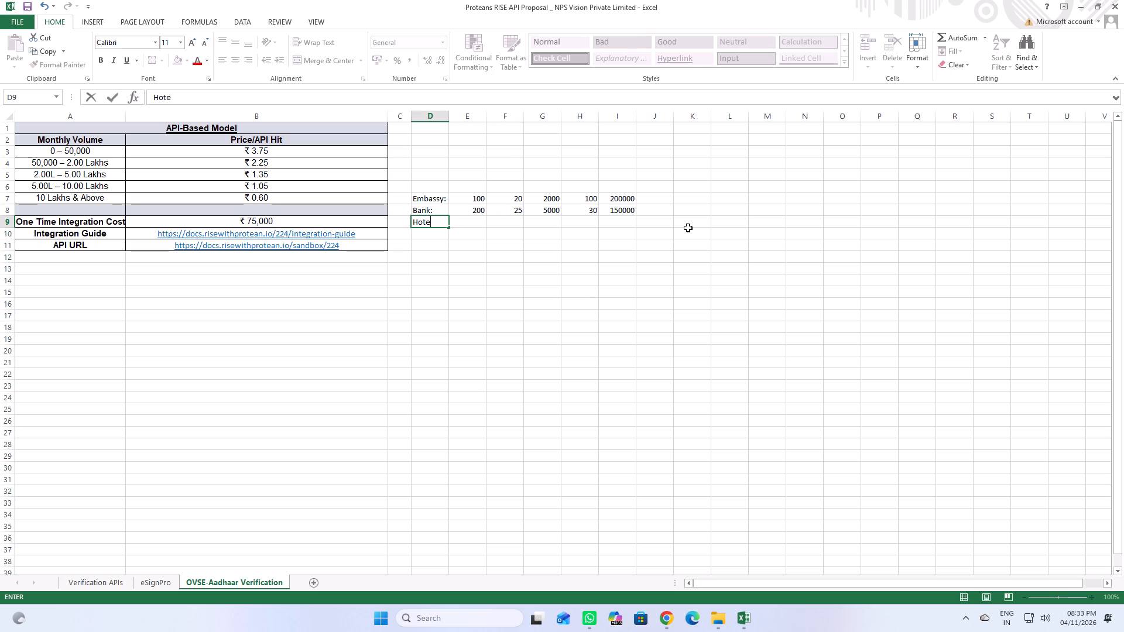
{"action": "type", "text": "ls"}
{"action": "key", "text": "shift+colon"}
{"action": "key", "text": "Tab"}
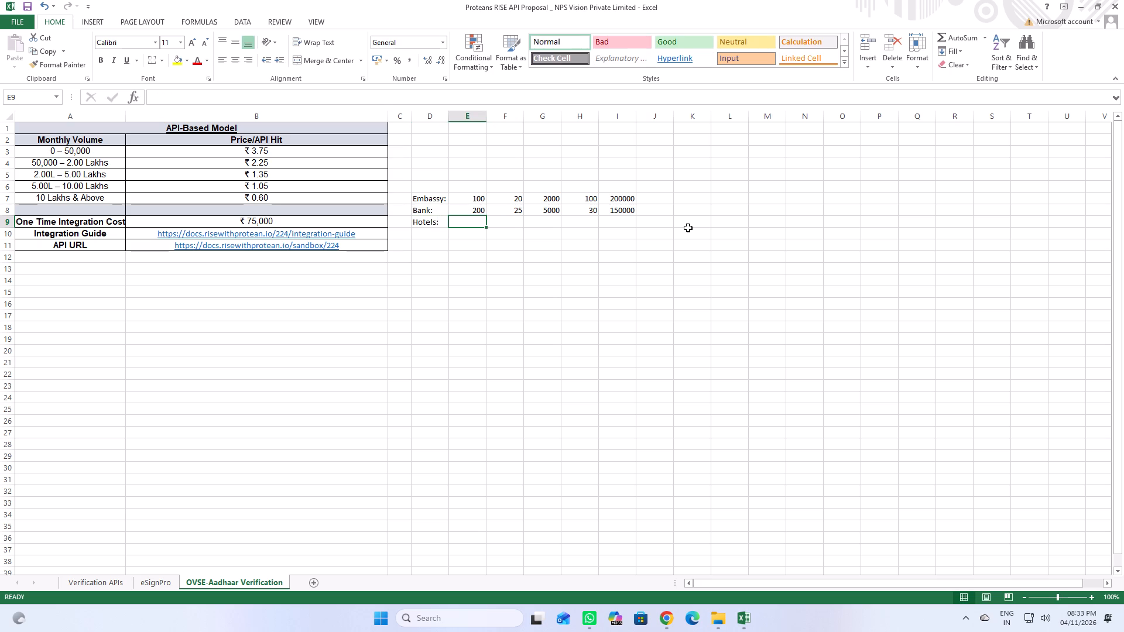
Enter 15 in cell E9 and 30 in cell F9 for the Hotels row.
{"action": "type", "text": "15"}
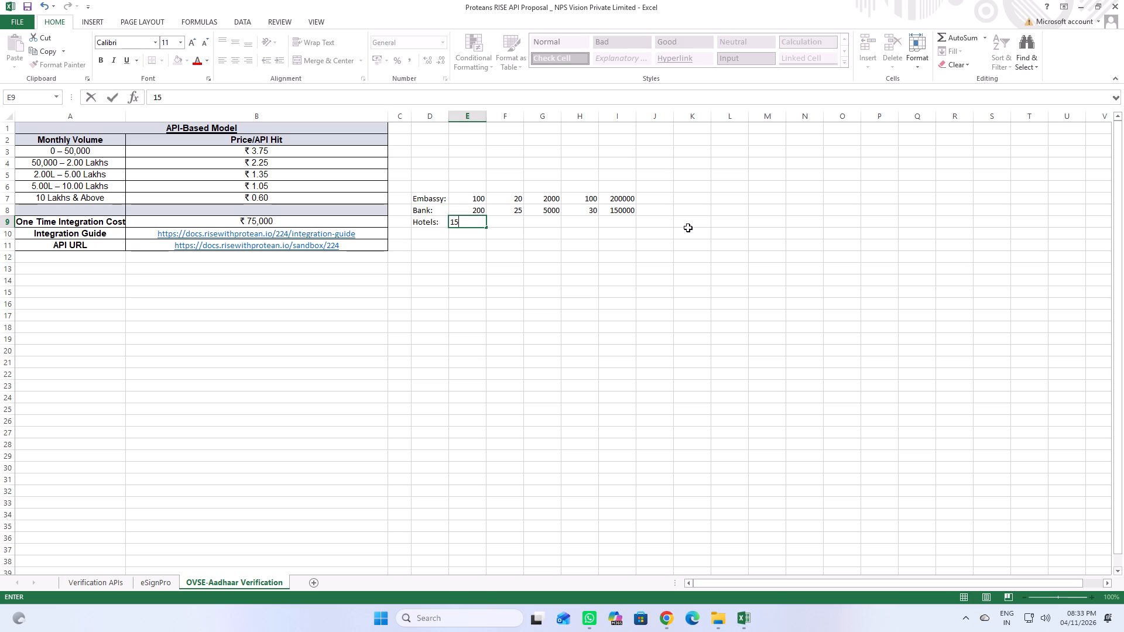
{"action": "key", "text": "Tab"}
{"action": "key", "text": "Up"}
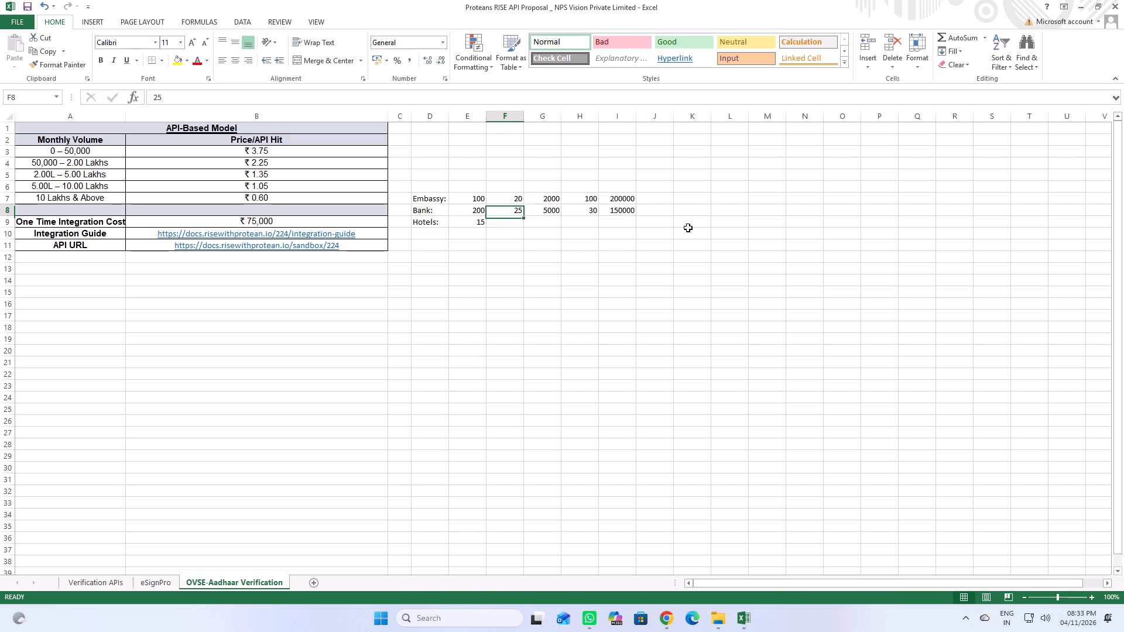
{"action": "key", "text": "Down"}
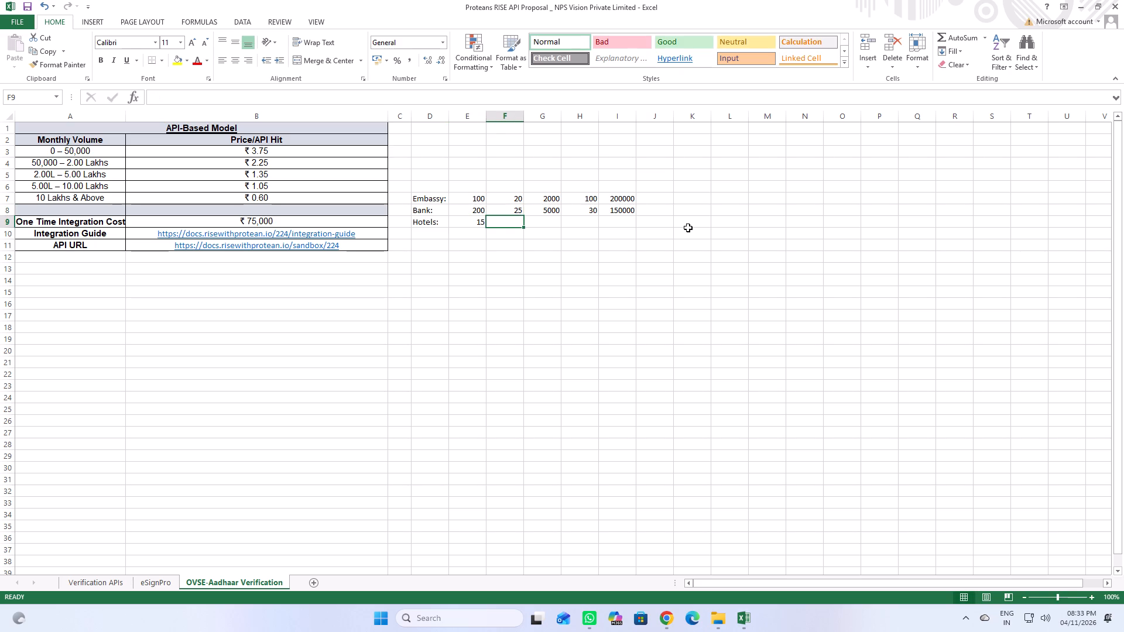
{"action": "type", "text": "30"}
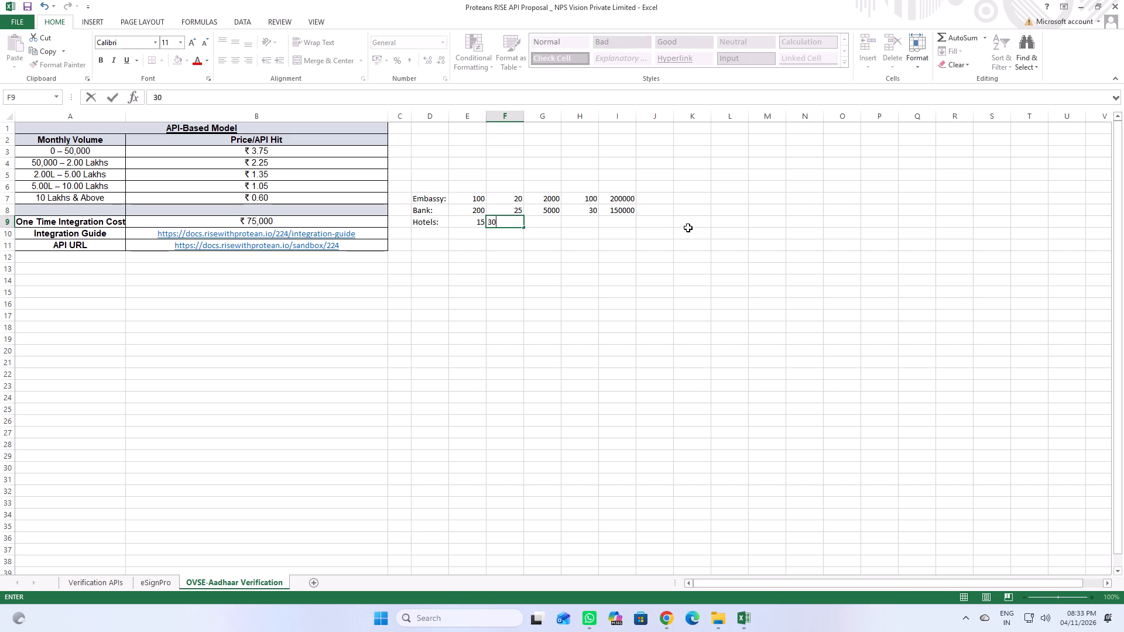
{"action": "key", "text": "Tab"}
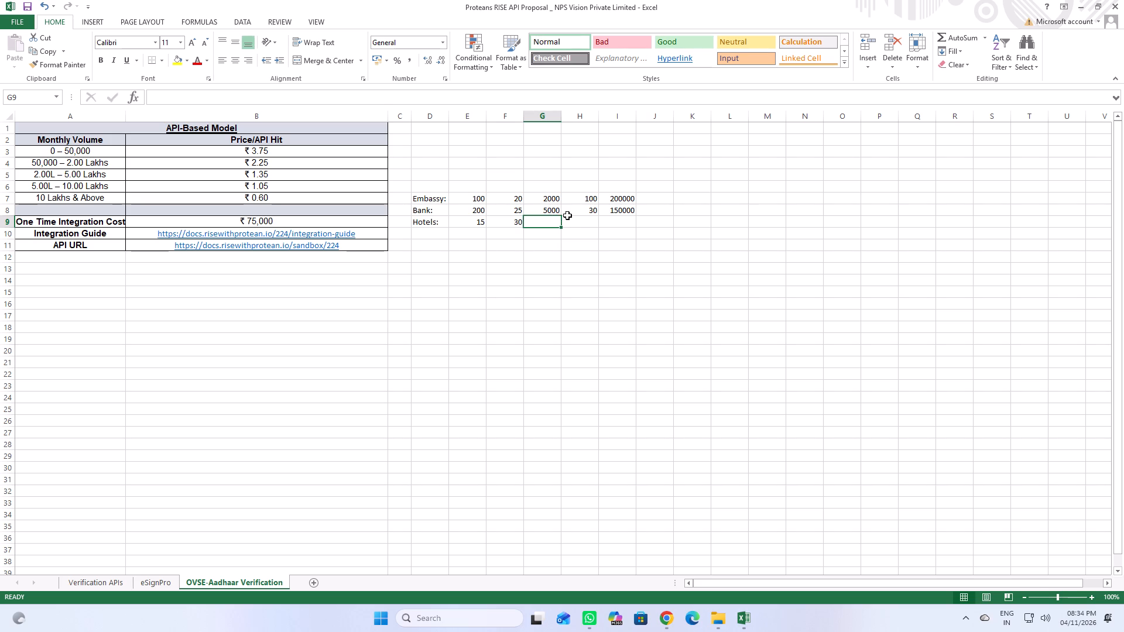
Fill the Bank row's cells G8 to I8 down into the Hotels row.
{"action": "left_click_drag", "start_coordinate": [550, 210], "coordinate": [631, 217]}
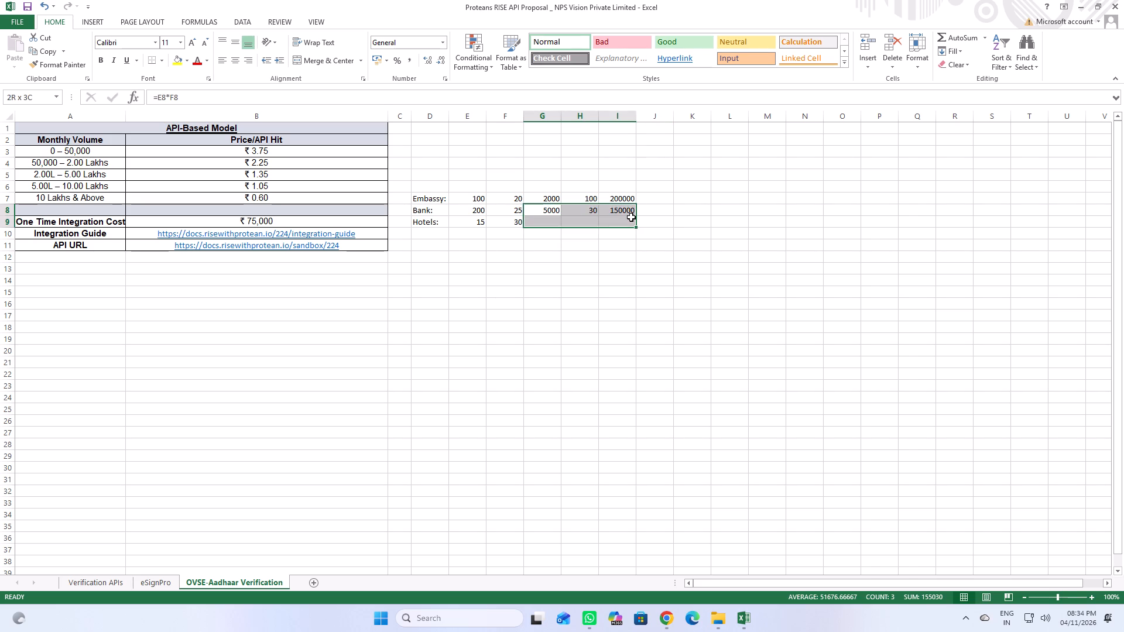
{"action": "left_click_drag", "start_coordinate": [631, 217], "coordinate": [632, 212]}
{"action": "left_click_drag", "start_coordinate": [636, 217], "coordinate": [638, 226]}
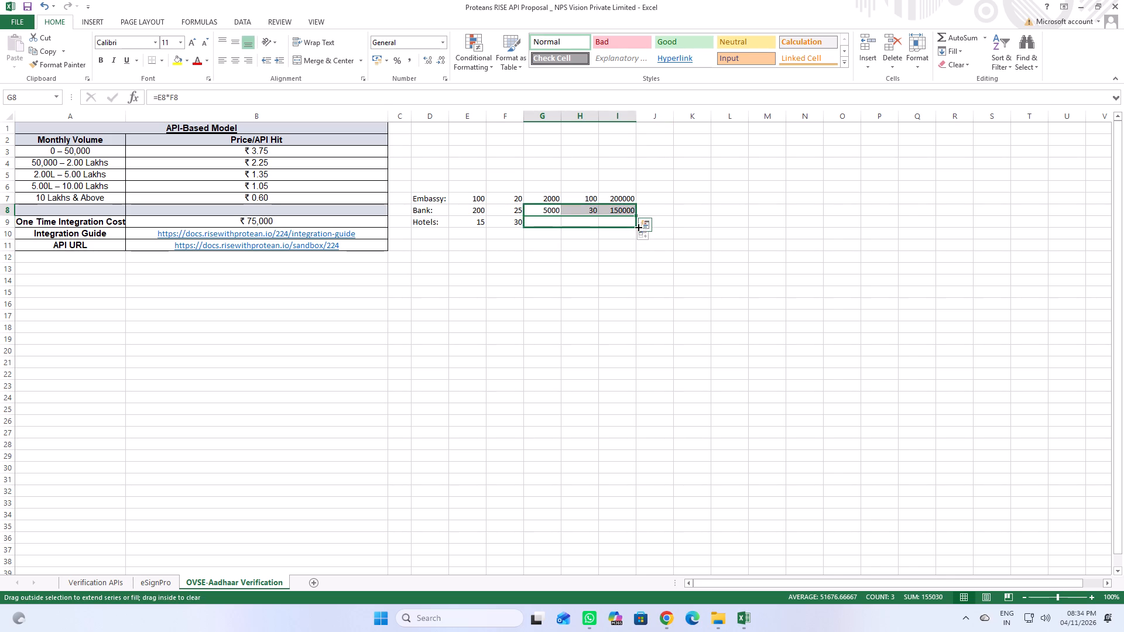
{"action": "left_click", "coordinate": [669, 239]}
Set the multiplier in the Hotels row, cell H9, to 1000.
{"action": "left_click", "coordinate": [588, 223]}
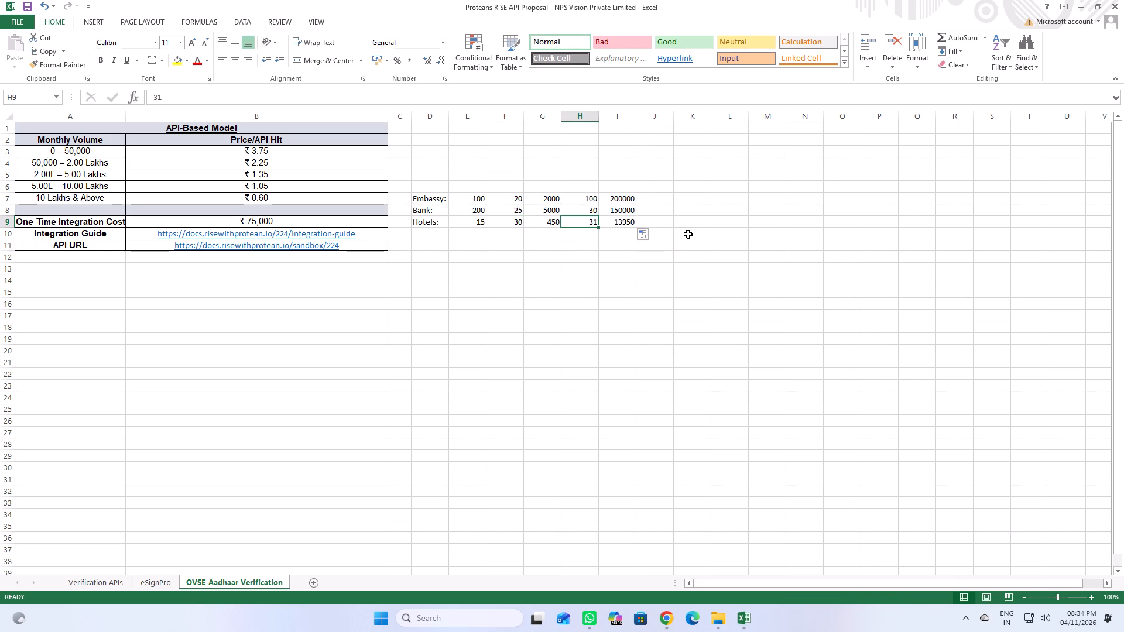
{"action": "type", "text": "1000"}
{"action": "key", "text": "Down"}
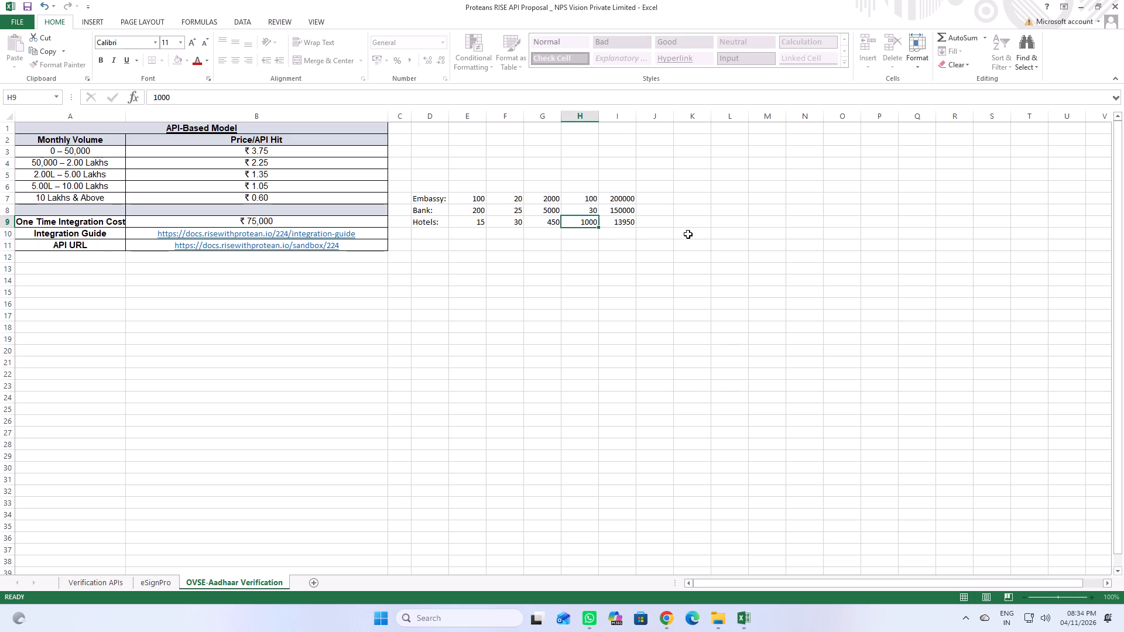
Review the calculated volumes of the Embassy, Bank and Hotels rows in cells I7 to I9.
{"action": "key", "text": "Right"}
{"action": "key", "text": "Up"}
{"action": "key", "text": "Up"}
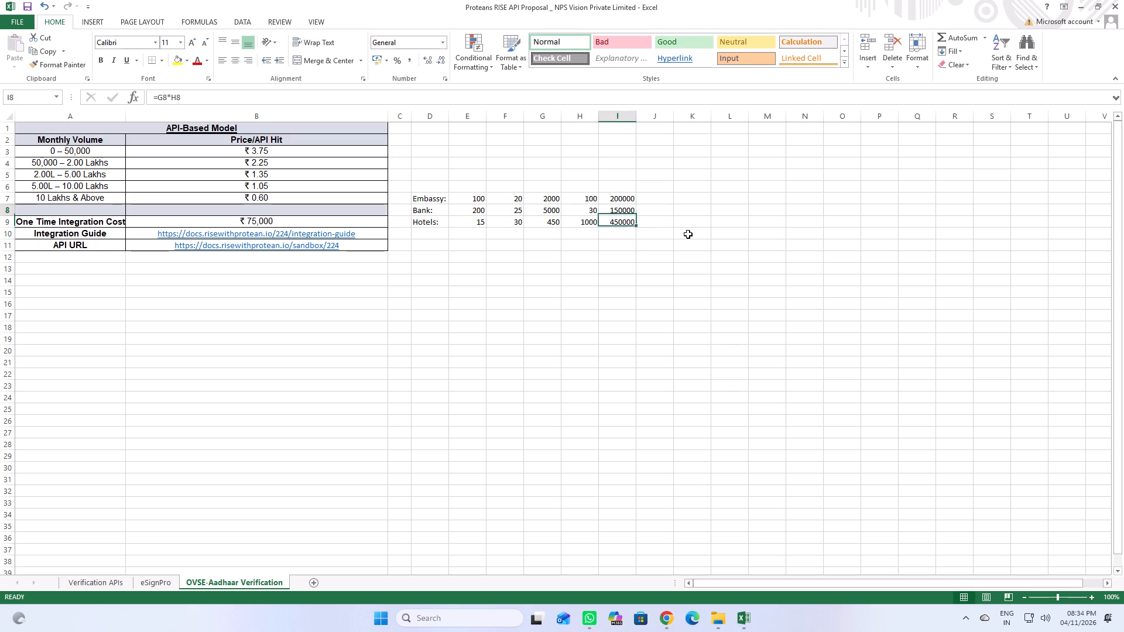
{"action": "key", "text": "Up"}
{"action": "key", "text": "Down"}
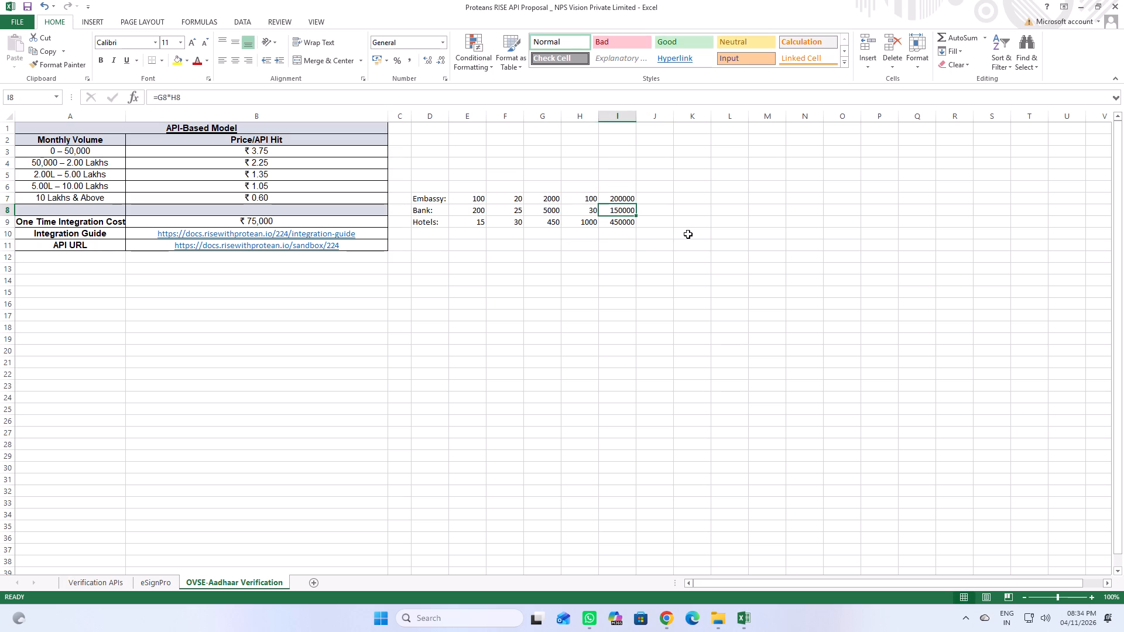
{"action": "key", "text": "Down"}
{"action": "key", "text": "Down"}
{"action": "key", "text": "Up"}
{"action": "key", "text": "Up"}
{"action": "key", "text": "Up"}
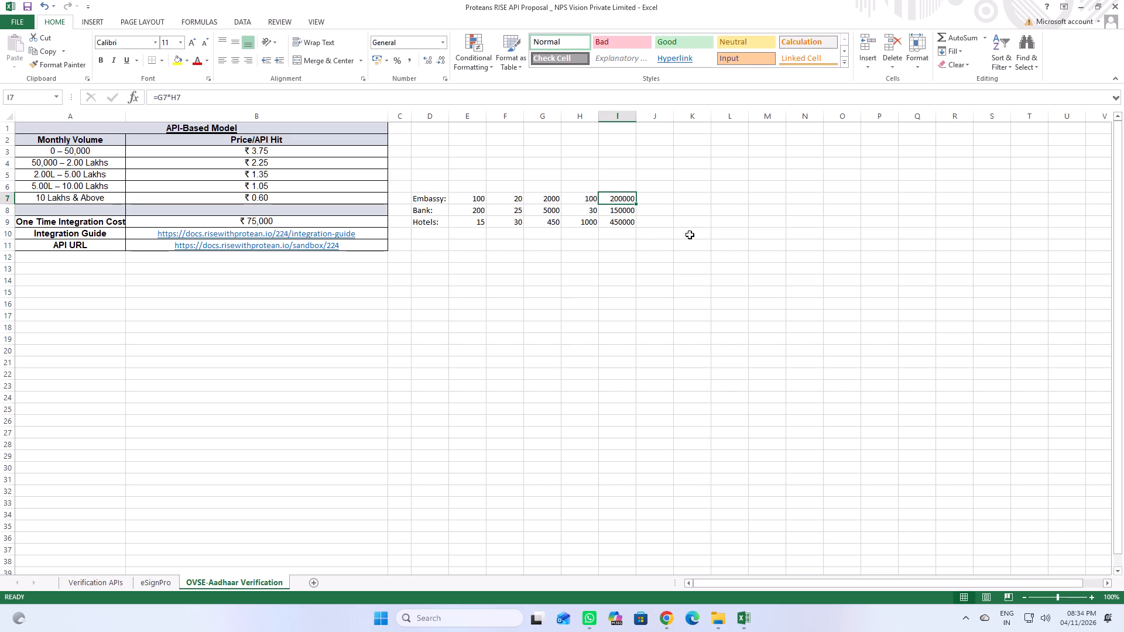
{"action": "key", "text": "Down"}
{"action": "key", "text": "Down"}
{"action": "key", "text": "Down"}
{"action": "key", "text": "Up"}
{"action": "key", "text": "Up"}
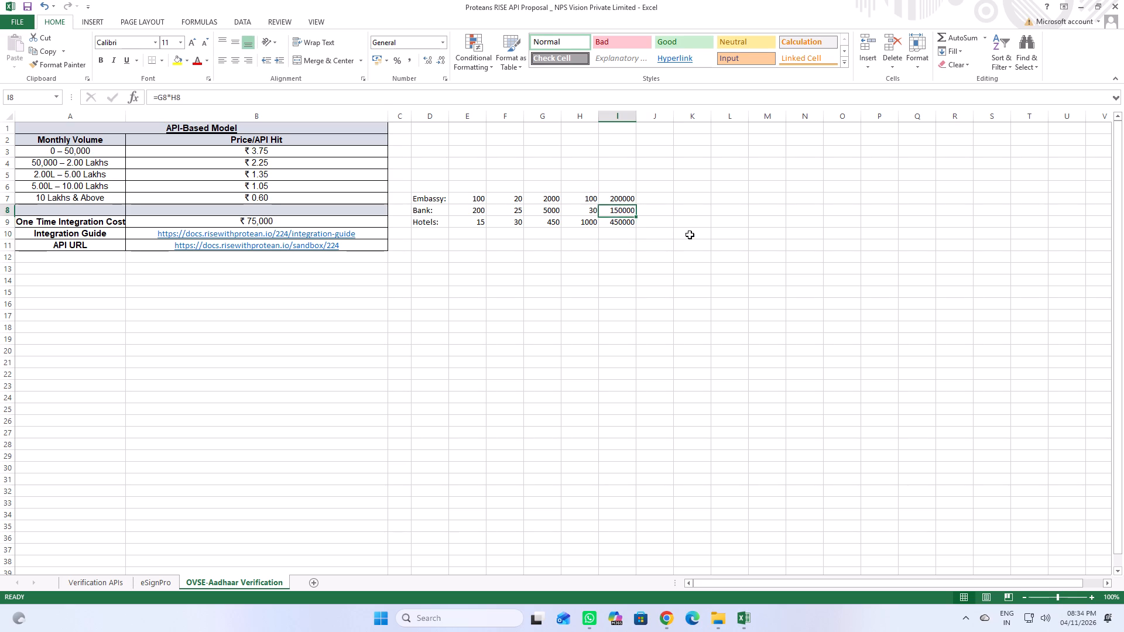
{"action": "key", "text": "Up"}
{"action": "key", "text": "Up"}
{"action": "key", "text": "Down"}
{"action": "key", "text": "Down"}
{"action": "key", "text": "Down"}
{"action": "key", "text": "Down"}
Enter the label Service: in cell D10 to begin a fourth estimate row.
{"action": "key", "text": "Left"}
{"action": "key", "text": "Left"}
{"action": "key", "text": "Left"}
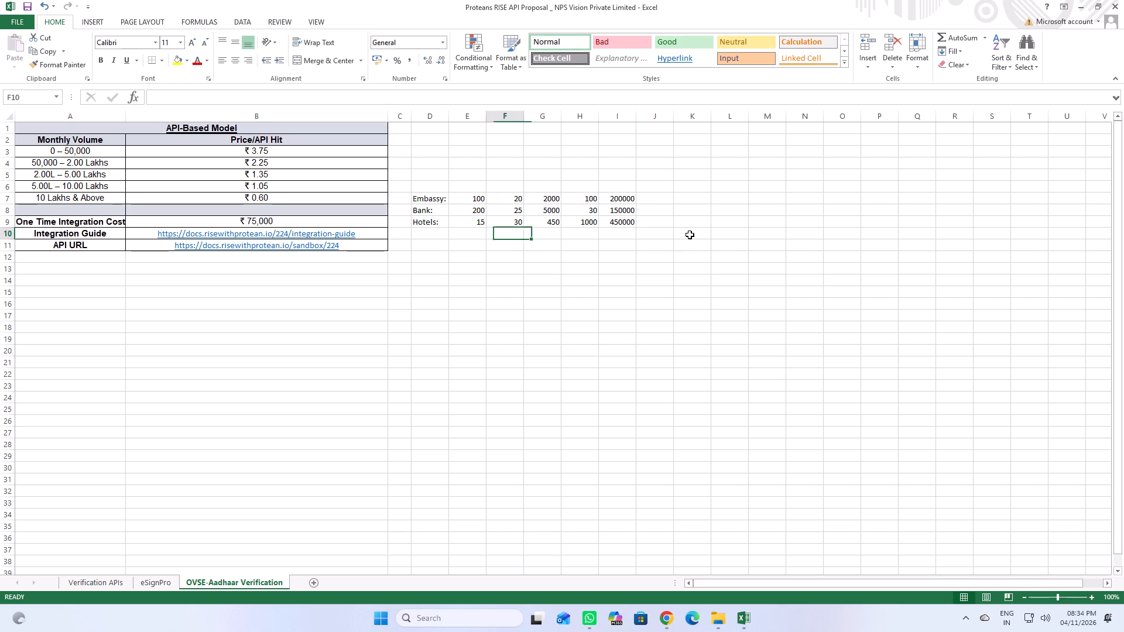
{"action": "key", "text": "Left"}
{"action": "key", "text": "Left"}
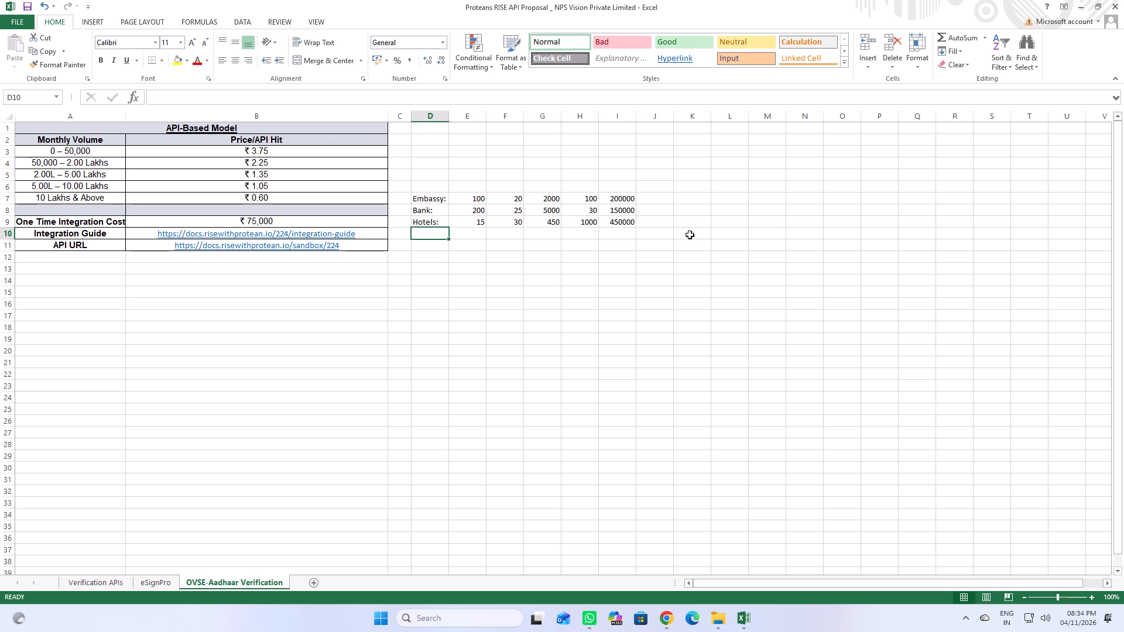
{"action": "key", "text": "Down"}
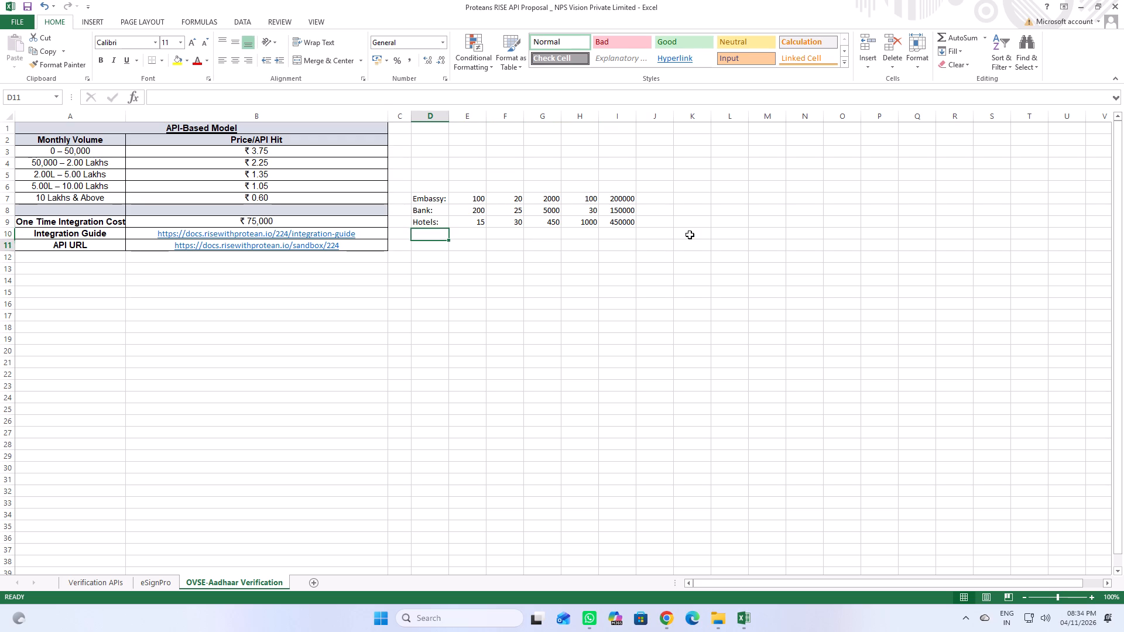
{"action": "key", "text": "Down"}
{"action": "key", "text": "Up"}
{"action": "key", "text": "Up"}
{"action": "key", "text": "Up"}
{"action": "key", "text": "Up"}
{"action": "key", "text": "Up"}
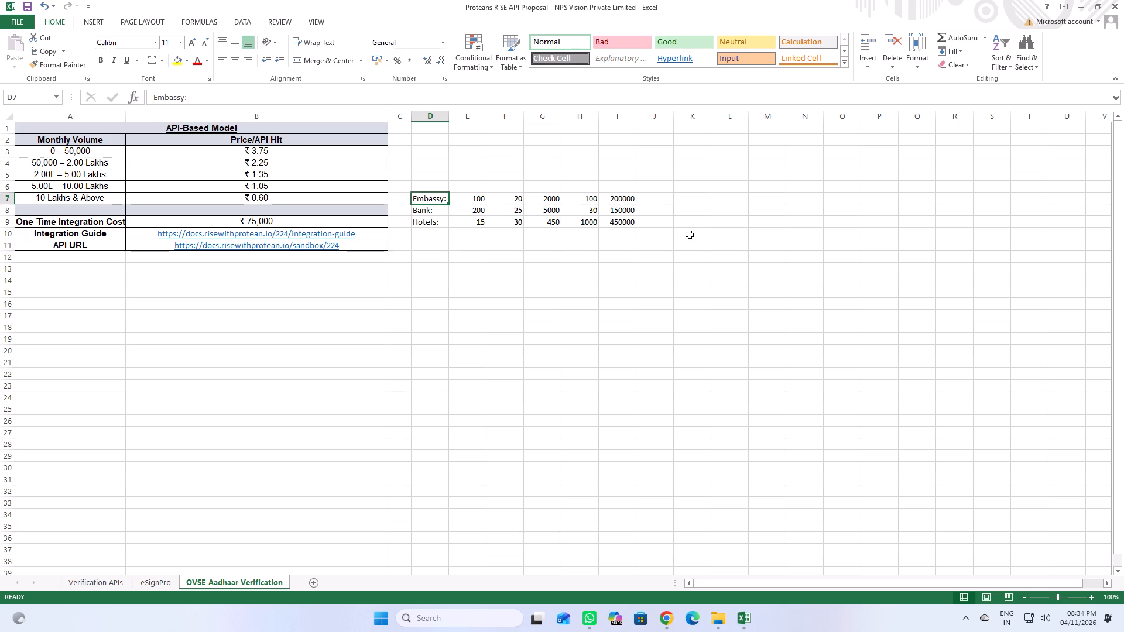
{"action": "key", "text": "Down"}
{"action": "key", "text": "Down"}
{"action": "key", "text": "Down"}
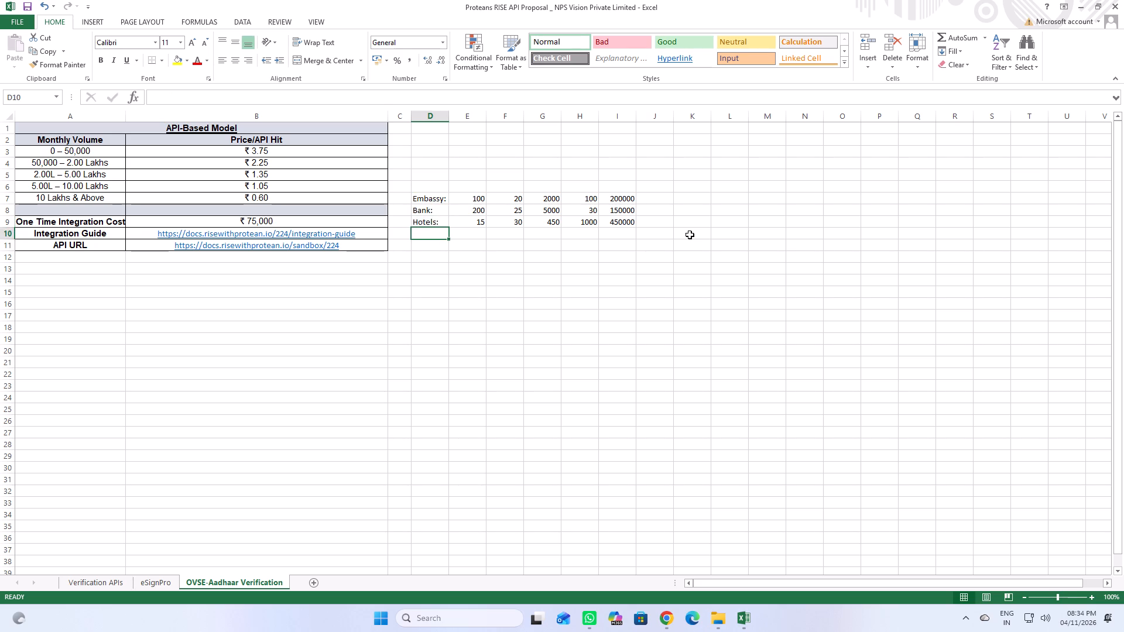
{"action": "type", "text": "Service"}
{"action": "key", "text": "space"}
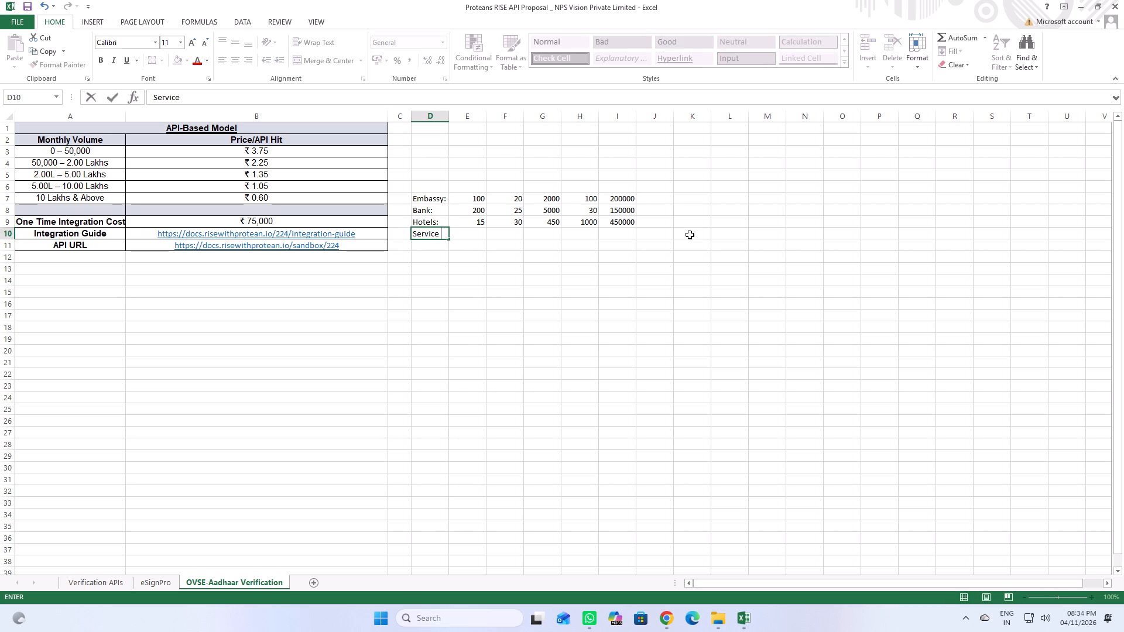
{"action": "key", "text": "BackSpace"}
{"action": "key", "text": "shift+colon"}
{"action": "key", "text": "Tab"}
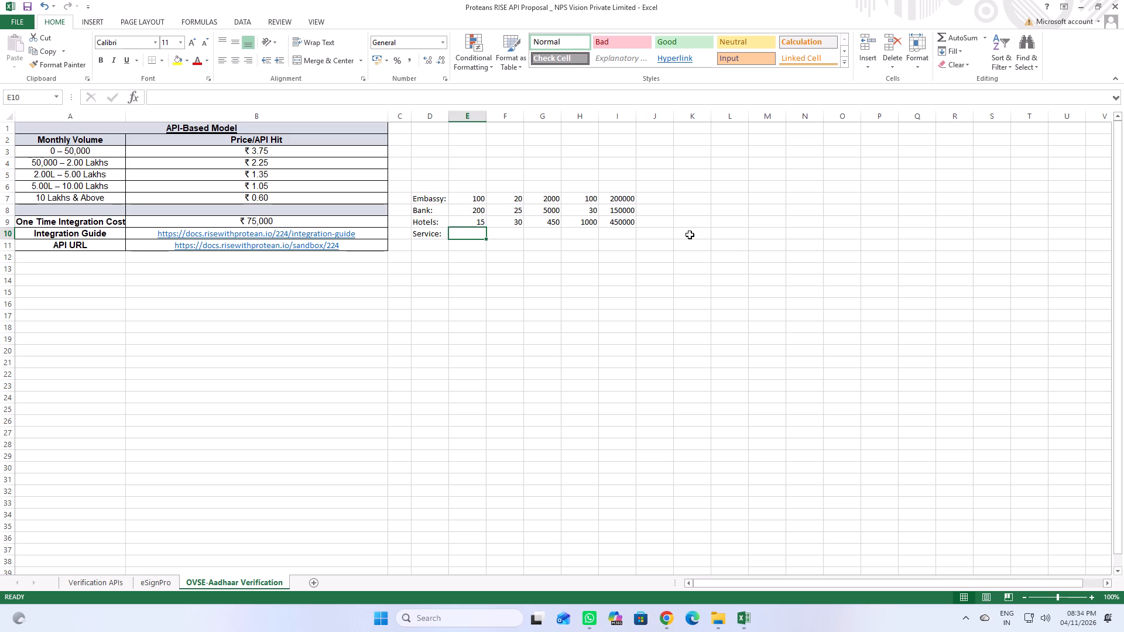
Enter 20 in cell E10 and 25 in cell F10 for the Service row.
{"action": "type", "text": "20"}
{"action": "key", "text": "Tab"}
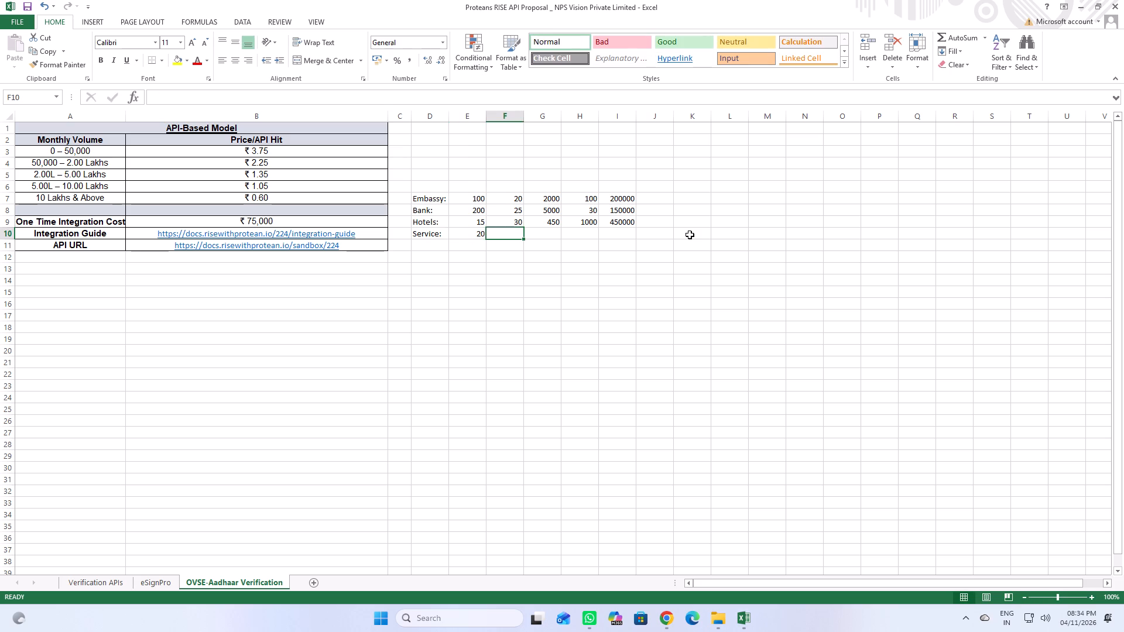
{"action": "type", "text": "25"}
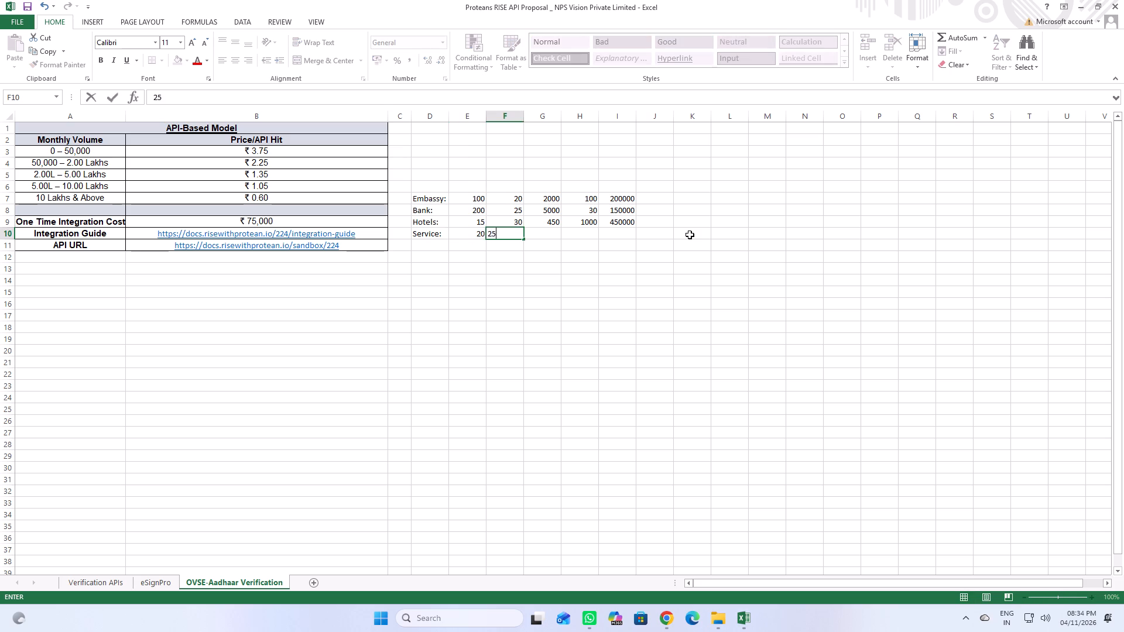
{"action": "key", "text": "Tab"}
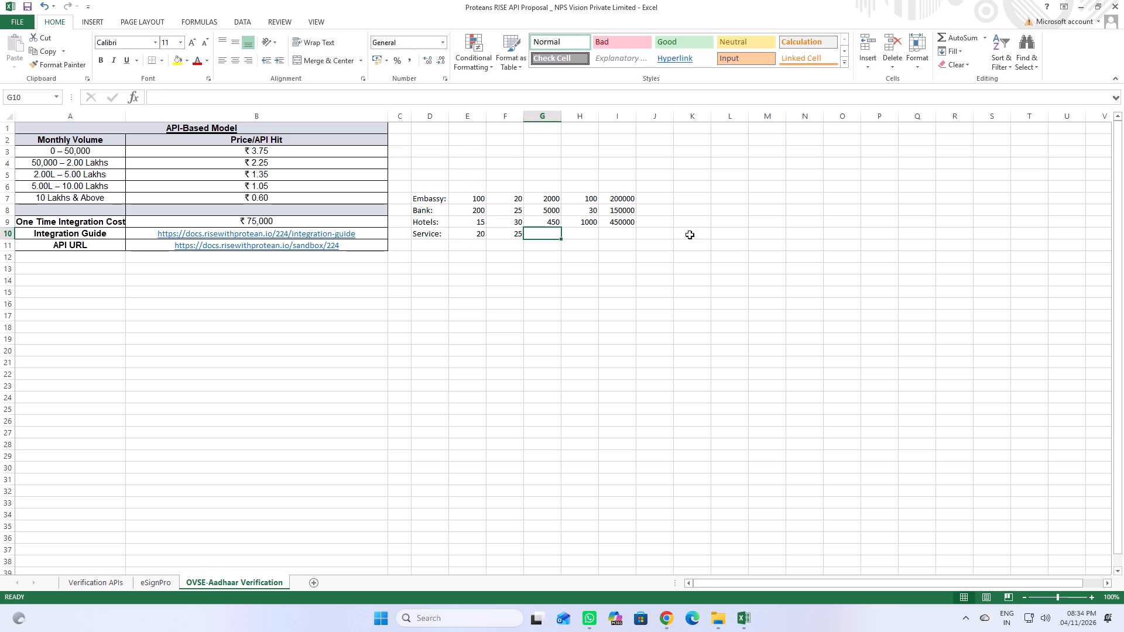
Fill the Hotels row's cells G9 to I9 down into the Service row.
{"action": "left_click_drag", "start_coordinate": [536, 222], "coordinate": [552, 222]}
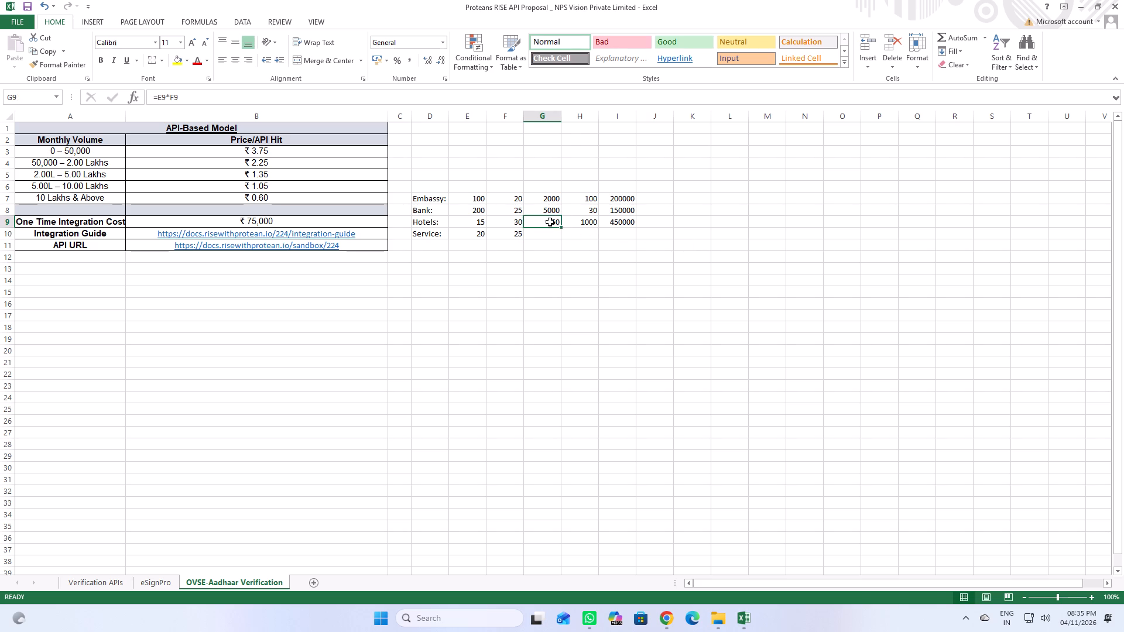
{"action": "left_click_drag", "start_coordinate": [552, 222], "coordinate": [616, 223]}
{"action": "left_click_drag", "start_coordinate": [635, 228], "coordinate": [635, 241]}
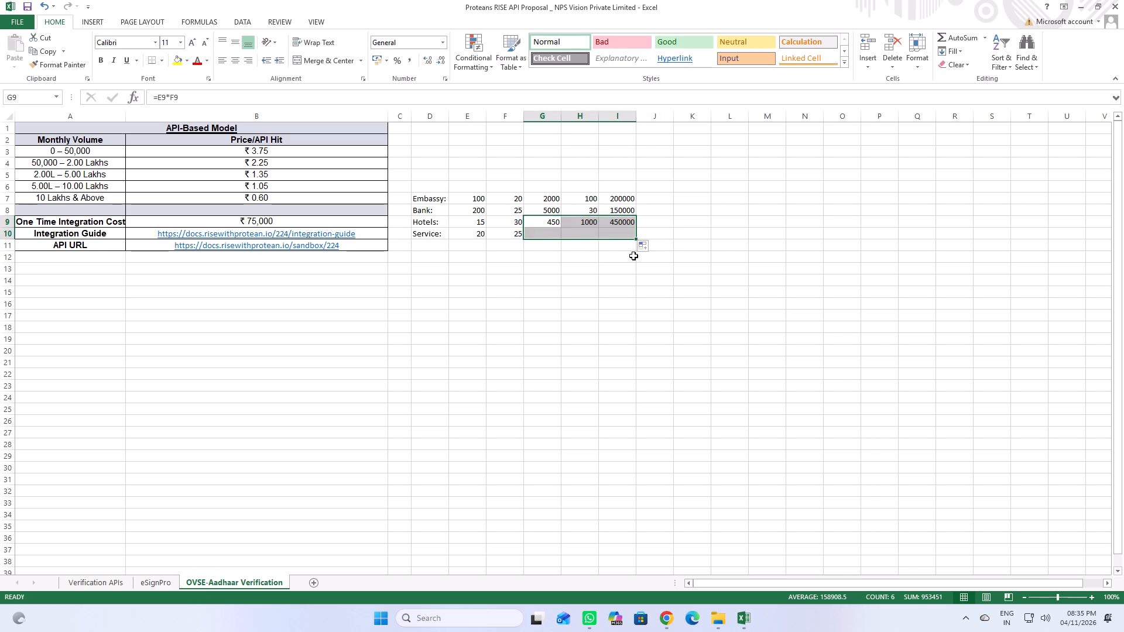
{"action": "left_click", "coordinate": [628, 286]}
Set the multiplier in the Service row, cell H10, to 1500.
{"action": "left_click", "coordinate": [591, 236]}
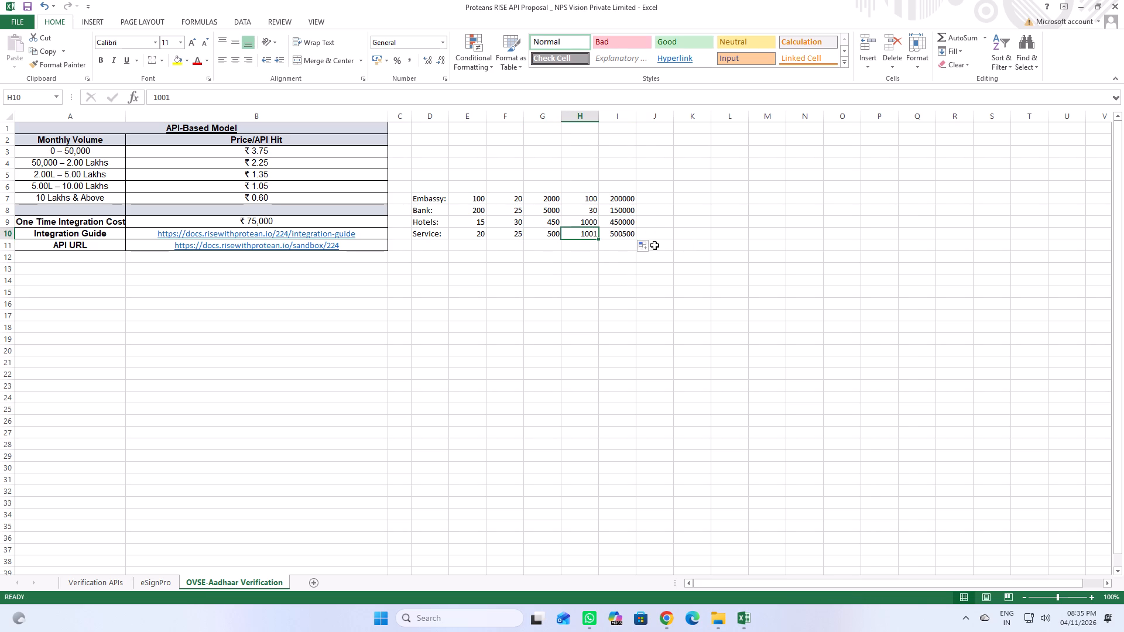
{"action": "key", "text": "2"}
{"action": "key", "text": "BackSpace"}
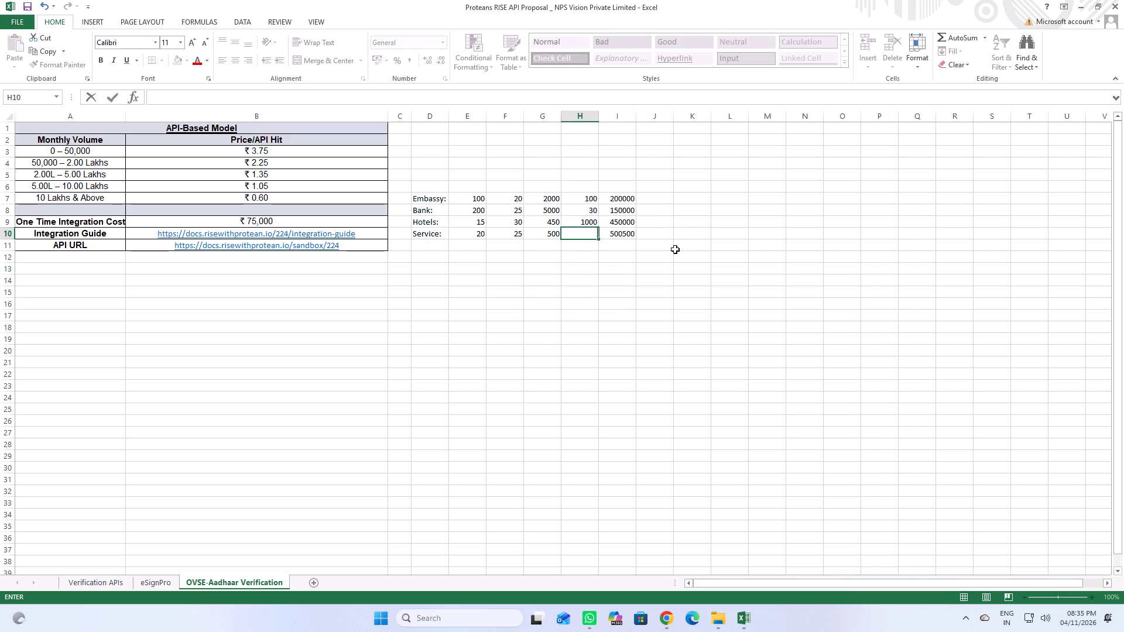
{"action": "type", "text": "1500"}
{"action": "key", "text": "Left"}
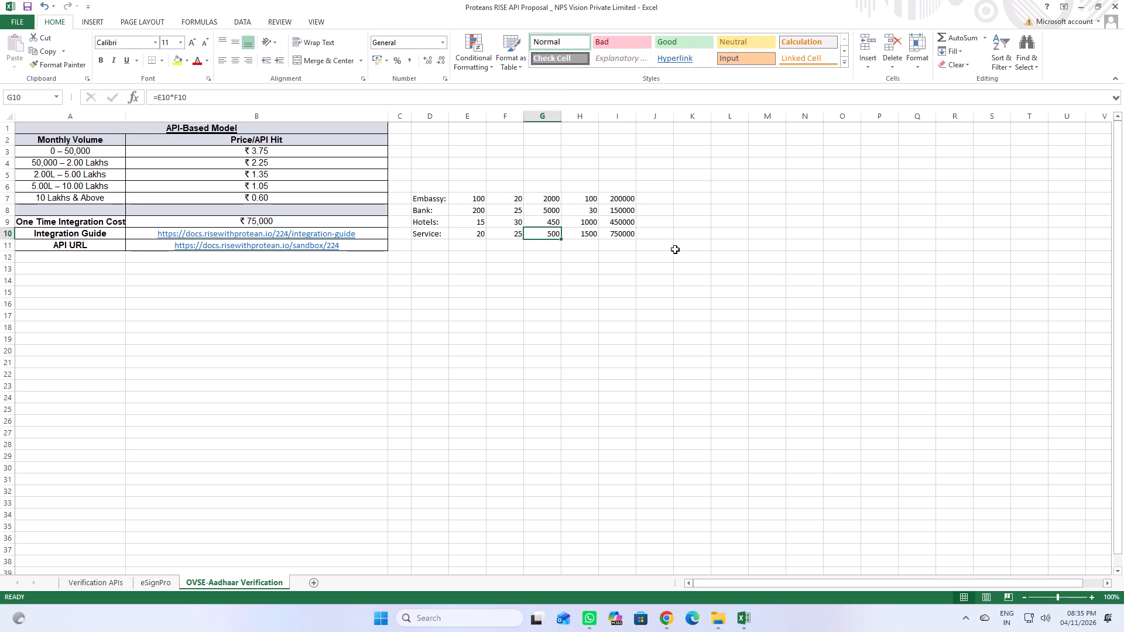
{"action": "key", "text": "Right"}
{"action": "key", "text": "Right"}
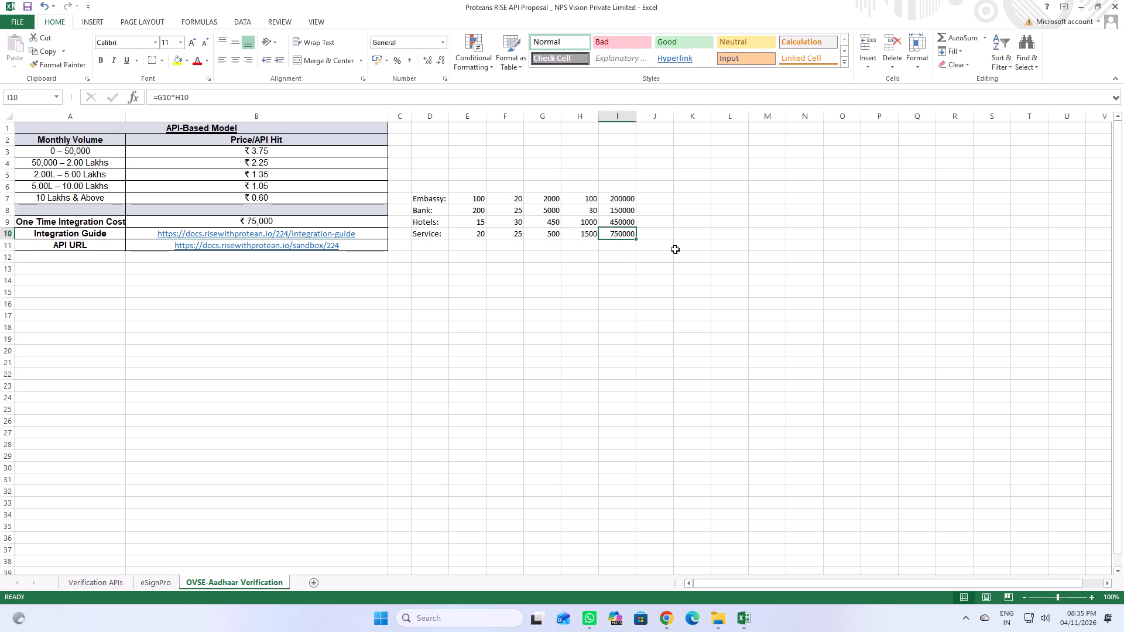
Change the Service row's first value, cell E10, to 10.
{"action": "key", "text": "Left"}
{"action": "key", "text": "Left"}
{"action": "key", "text": "Left"}
{"action": "key", "text": "Left"}
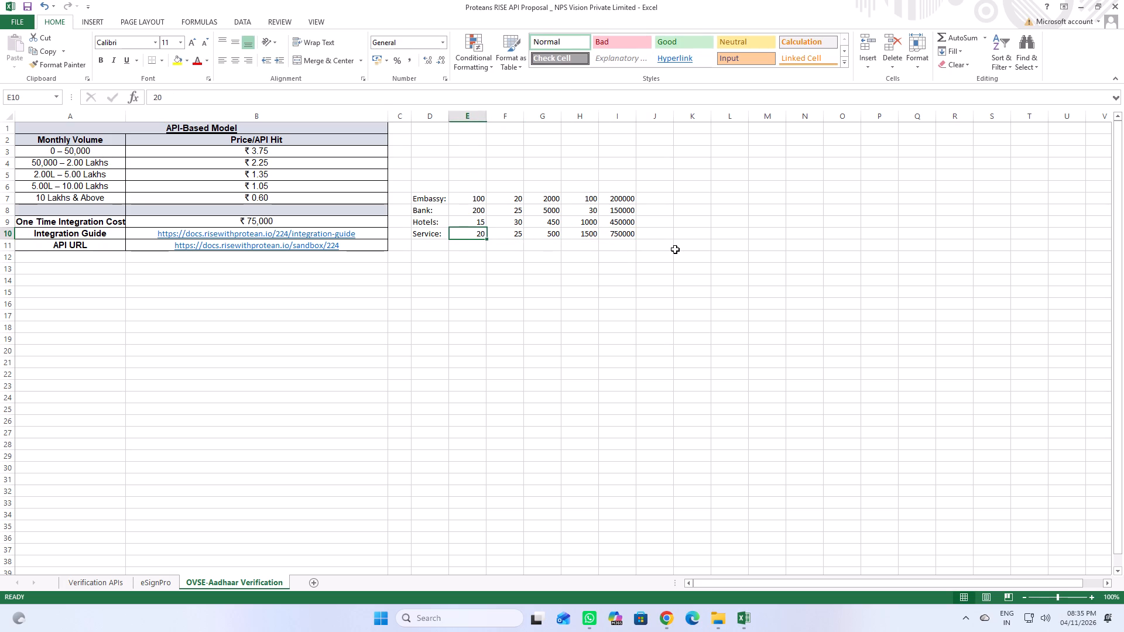
{"action": "type", "text": "10"}
{"action": "key", "text": "Right"}
{"action": "key", "text": "Right"}
{"action": "key", "text": "Right"}
{"action": "key", "text": "Right"}
{"action": "key", "text": "Right"}
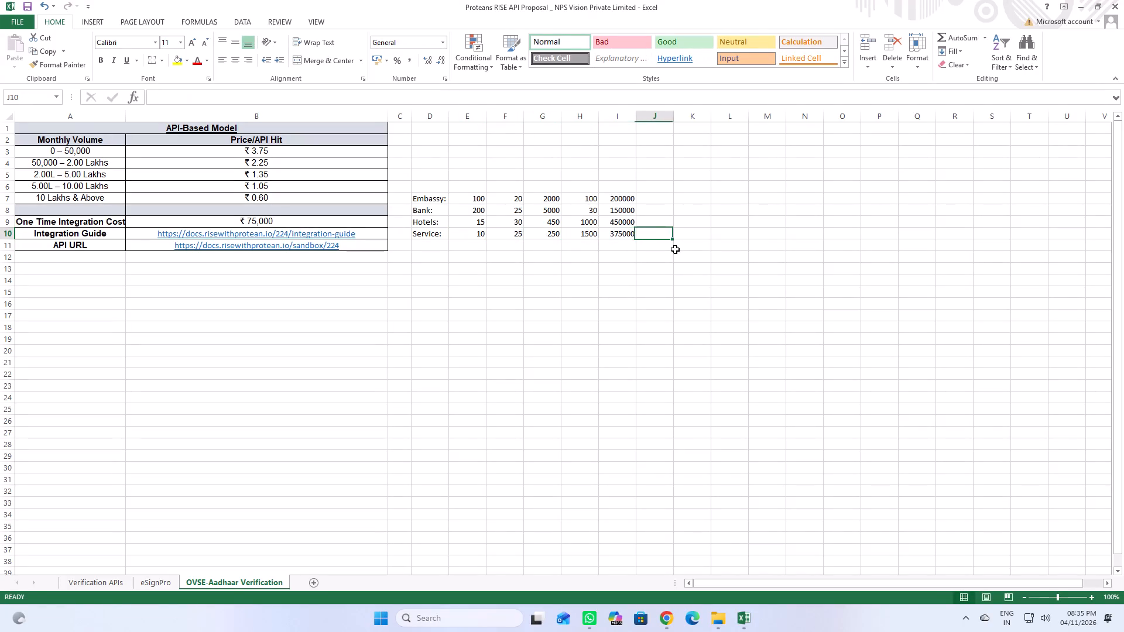
Total the four client-type volumes in cell I11 with a SUM formula over I7 to I10.
{"action": "key", "text": "Left"}
{"action": "key", "text": "Down"}
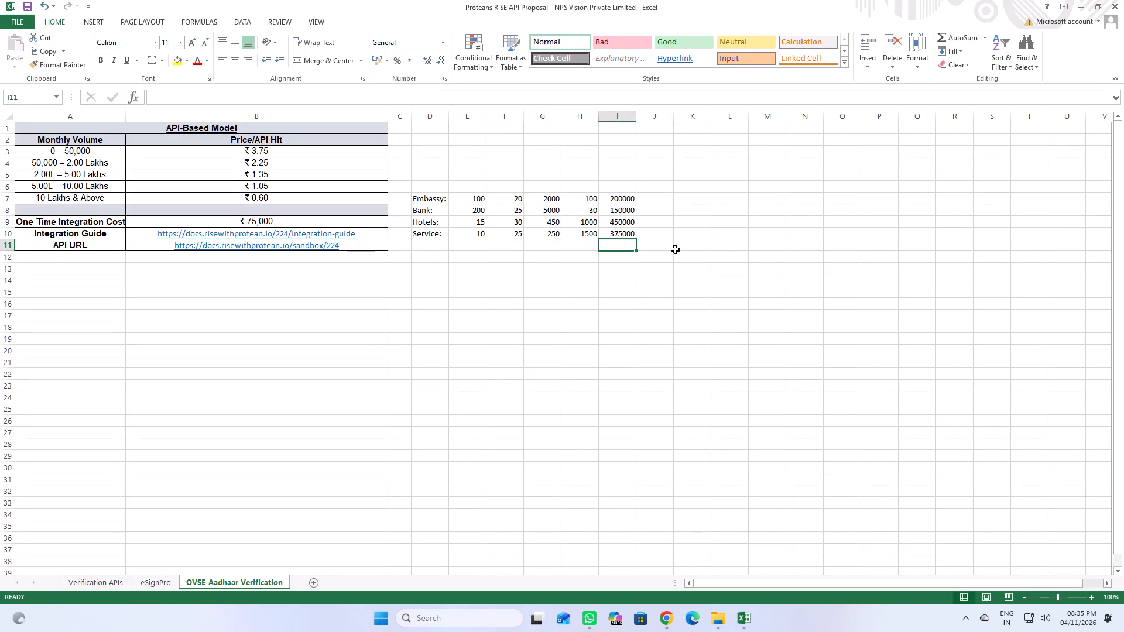
{"action": "type", "text": "=sum("}
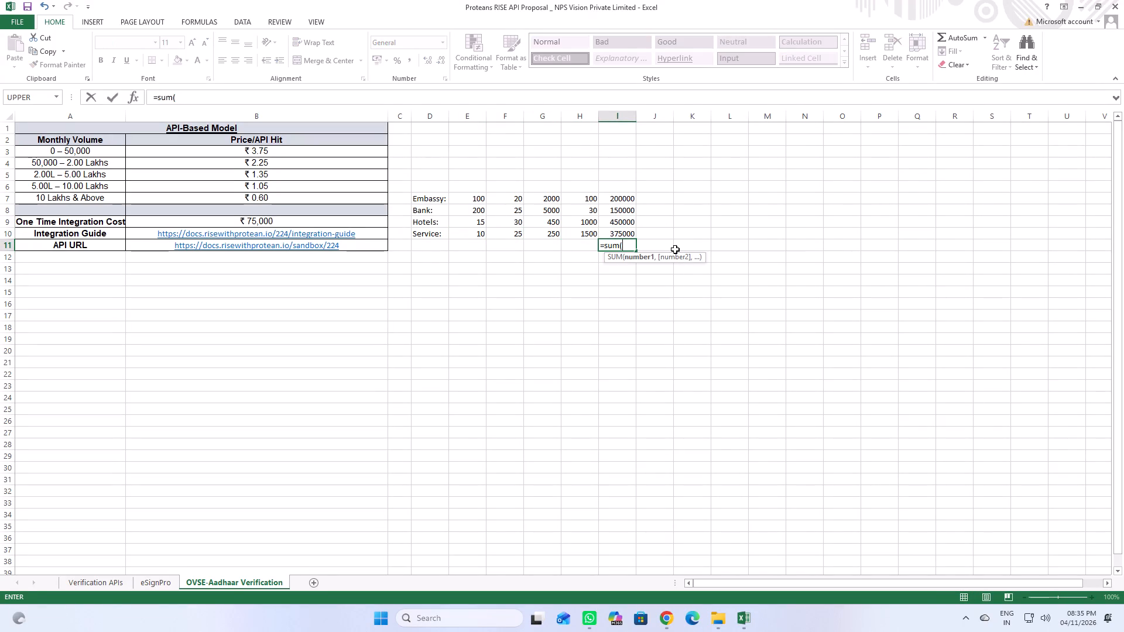
{"action": "key", "text": "Up"}
{"action": "key", "text": "ctrl+shift+Up"}
{"action": "key", "text": "shift+parenright"}
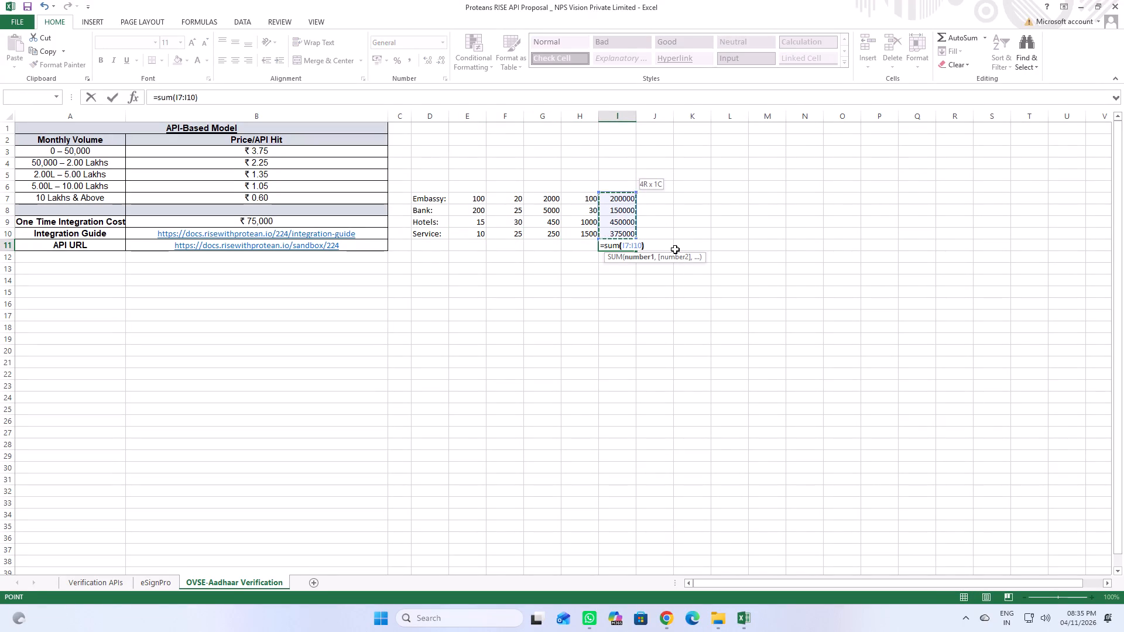
{"action": "key", "text": "Return"}
{"action": "key", "text": "Up"}
{"action": "key", "text": "Down"}
Reference the 10 Lakhs & Above price from cell B7 in cell J11, beside the total volume.
{"action": "key", "text": "Right"}
{"action": "key", "text": "Up"}
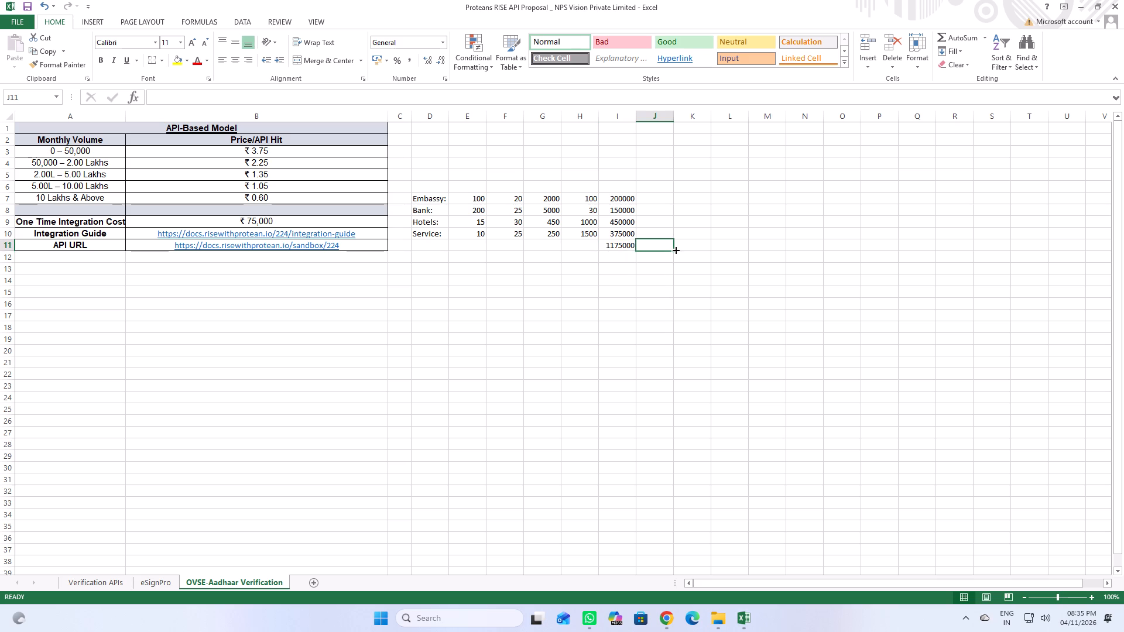
{"action": "key", "text": "equal"}
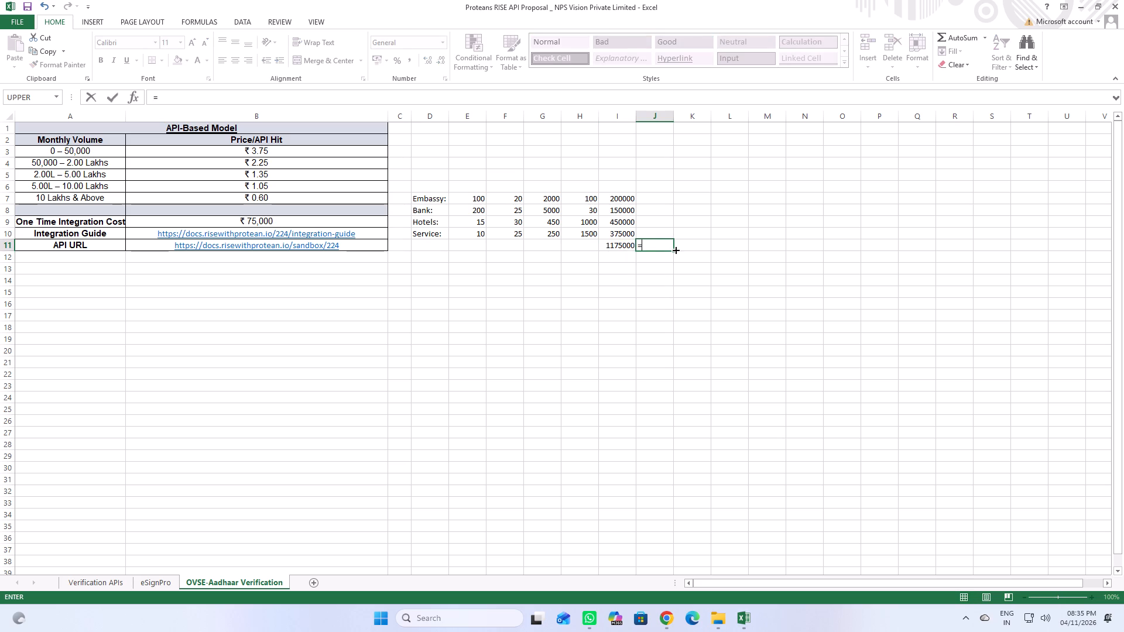
{"action": "key", "text": "Up"}
{"action": "key", "text": "Up"}
{"action": "key", "text": "Up"}
{"action": "key", "text": "Up"}
{"action": "key", "text": "Up"}
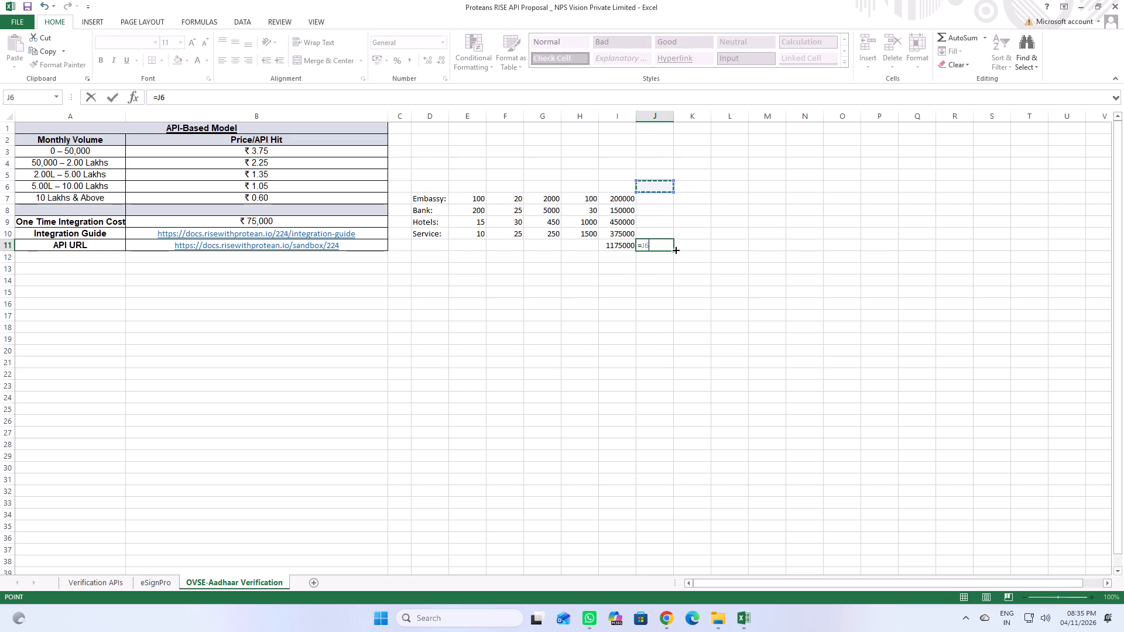
{"action": "key", "text": "Left"}
{"action": "key", "text": "Left"}
{"action": "key", "text": "Left"}
{"action": "key", "text": "Left"}
{"action": "key", "text": "Left"}
{"action": "key", "text": "Left"}
{"action": "key", "text": "Left"}
{"action": "key", "text": "Left"}
{"action": "key", "text": "Left"}
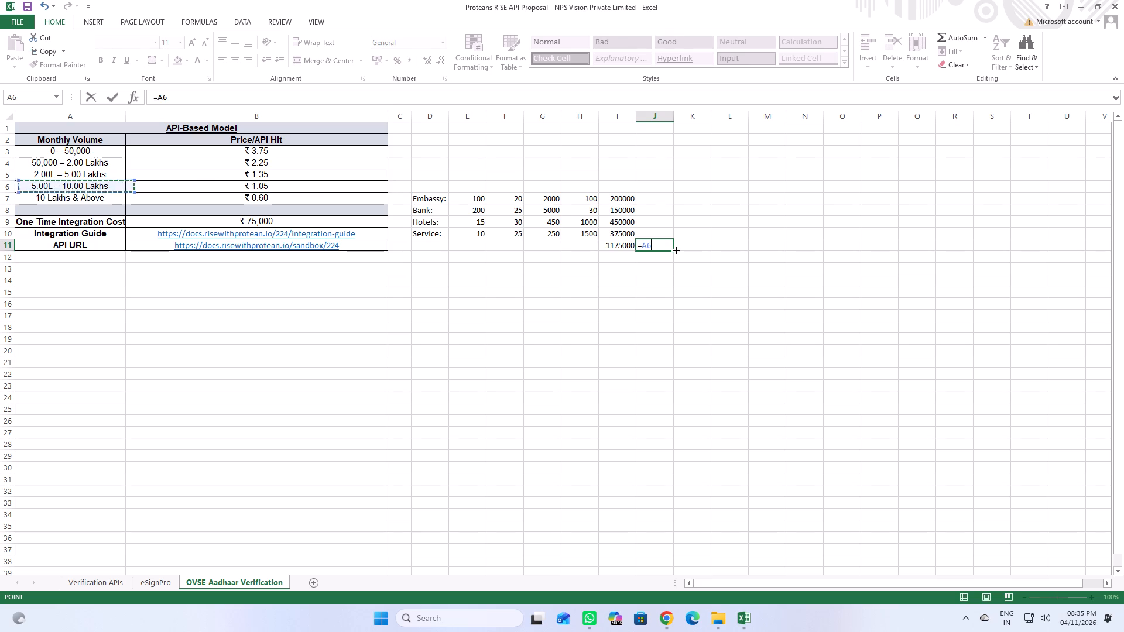
{"action": "key", "text": "Right"}
{"action": "key", "text": "Right"}
{"action": "key", "text": "Left"}
{"action": "key", "text": "Down"}
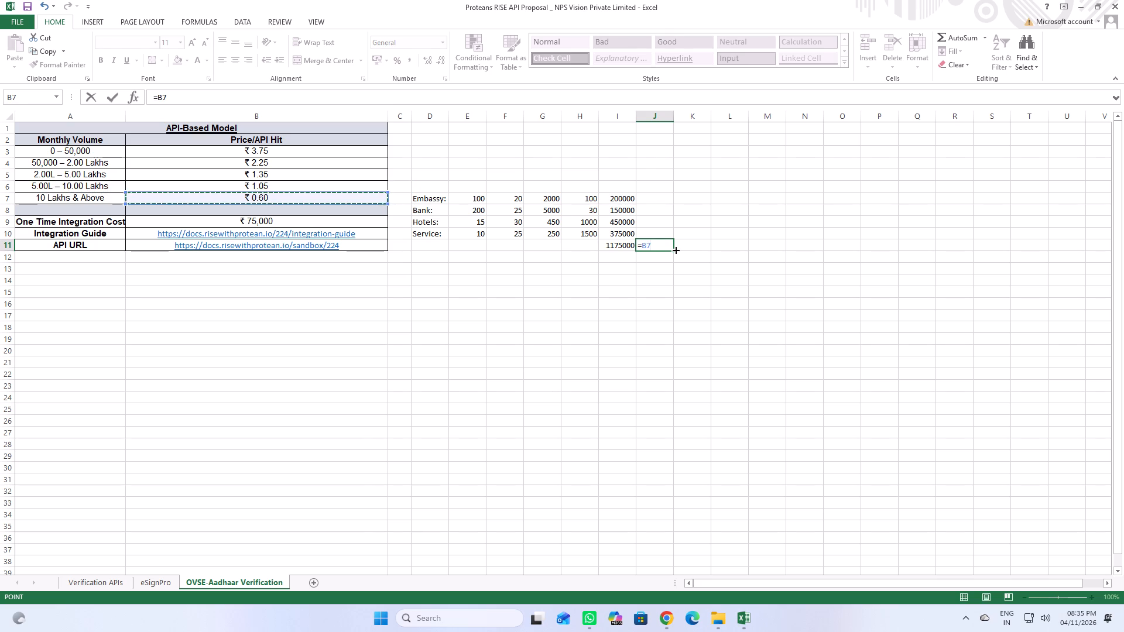
{"action": "key", "text": "Return"}
{"action": "key", "text": "Up"}
{"action": "key", "text": "Right"}
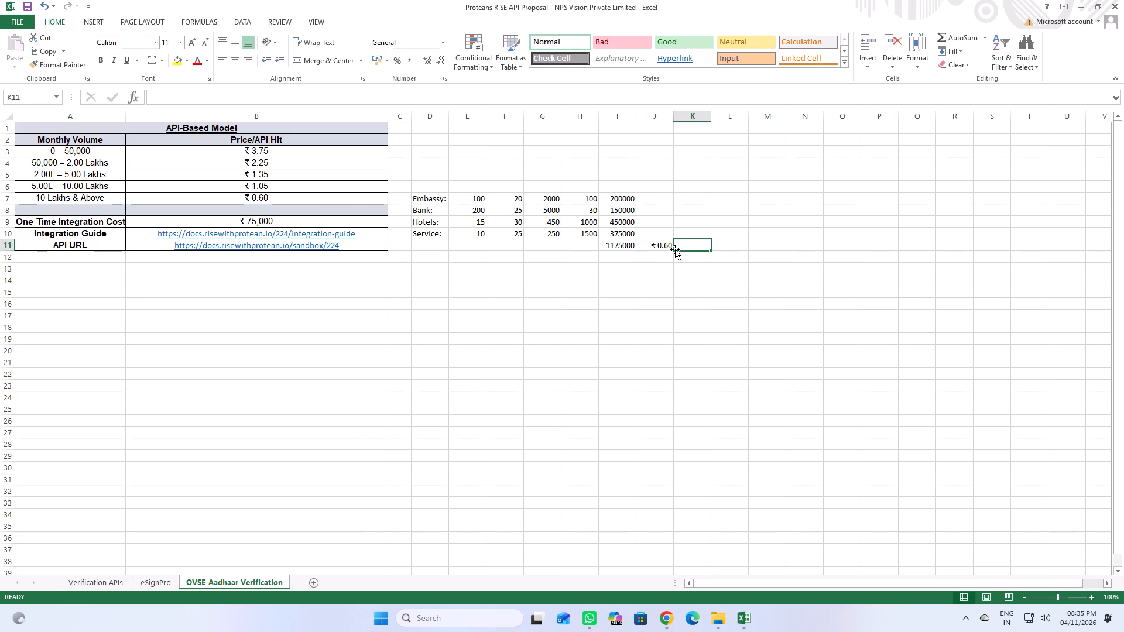
Reference the 0 – 50,000 price from cell B3 in cell L11, leaving cell K11 empty.
{"action": "key", "text": "Right"}
{"action": "key", "text": "equal"}
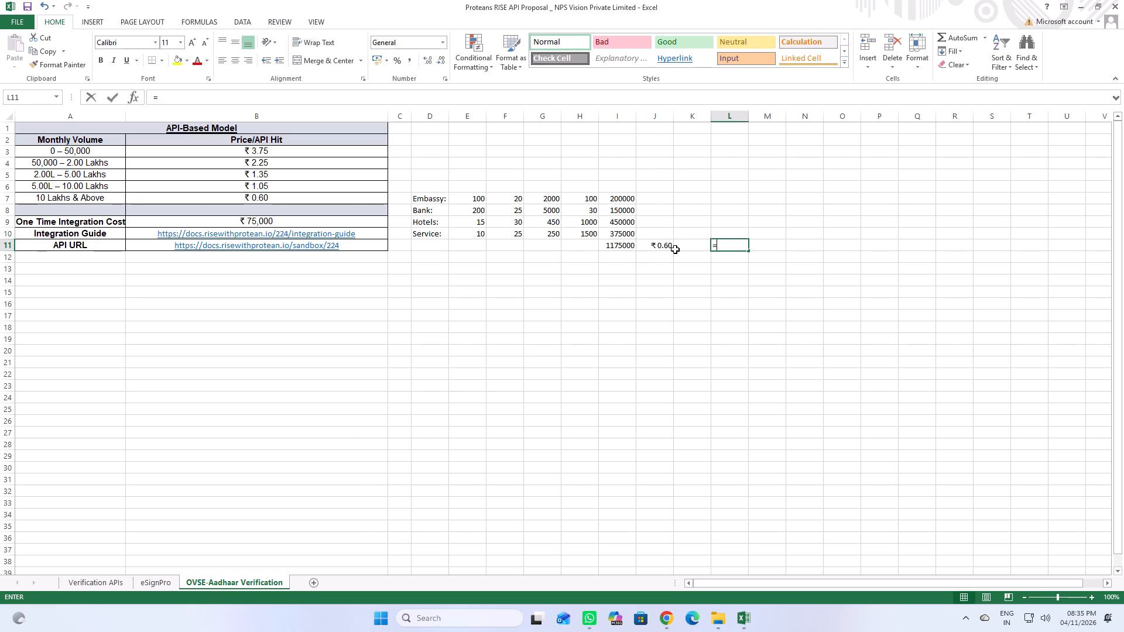
{"action": "key", "text": "Up"}
{"action": "key", "text": "Up"}
{"action": "key", "text": "Up"}
{"action": "key", "text": "Up"}
{"action": "key", "text": "Up"}
{"action": "key", "text": "Up"}
{"action": "key", "text": "Up"}
{"action": "key", "text": "Up"}
{"action": "key", "text": "Down"}
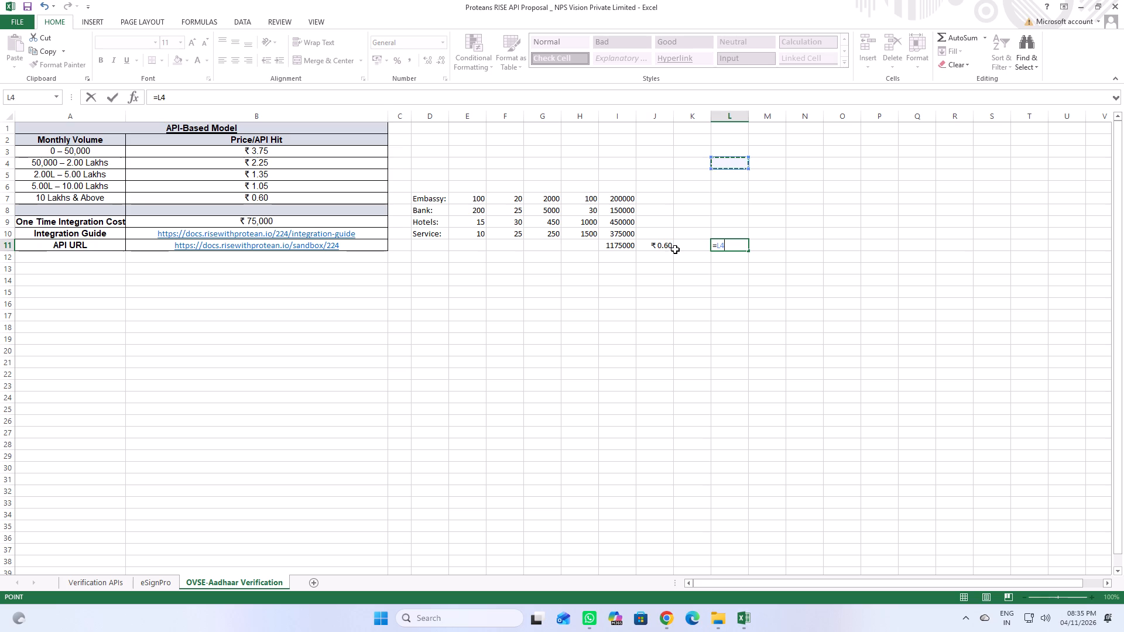
{"action": "key", "text": "Up"}
{"action": "key", "text": "Left"}
{"action": "key", "text": "Left"}
{"action": "key", "text": "Left"}
{"action": "key", "text": "Left"}
{"action": "key", "text": "Left"}
{"action": "key", "text": "Left"}
{"action": "key", "text": "Left"}
{"action": "key", "text": "Left"}
{"action": "key", "text": "Left"}
{"action": "key", "text": "Left"}
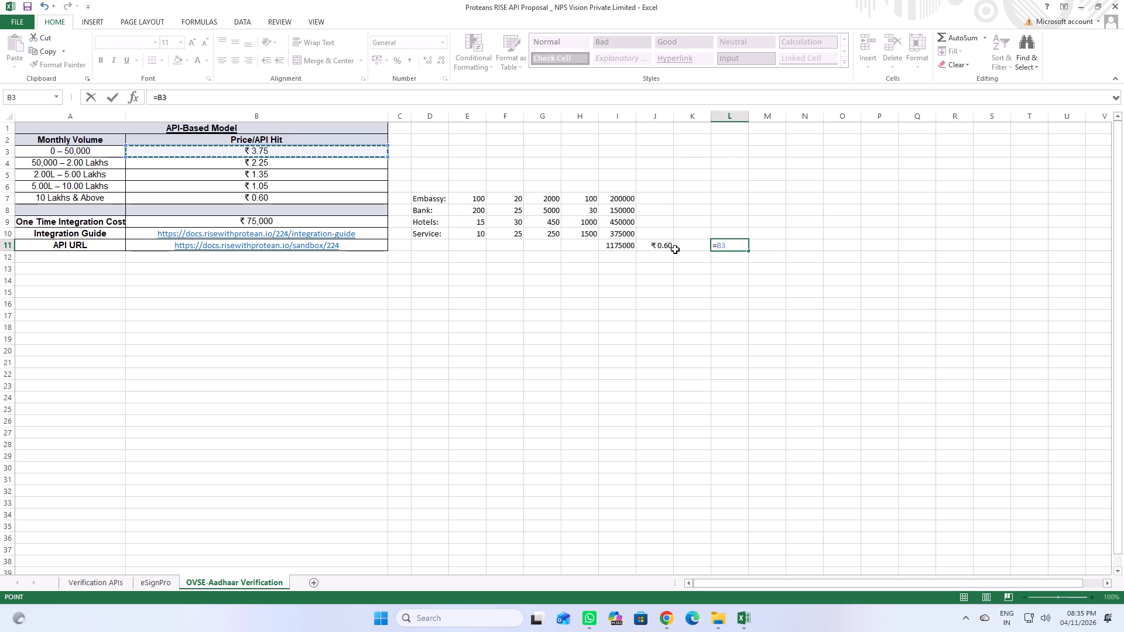
{"action": "key", "text": "Return"}
{"action": "key", "text": "Up"}
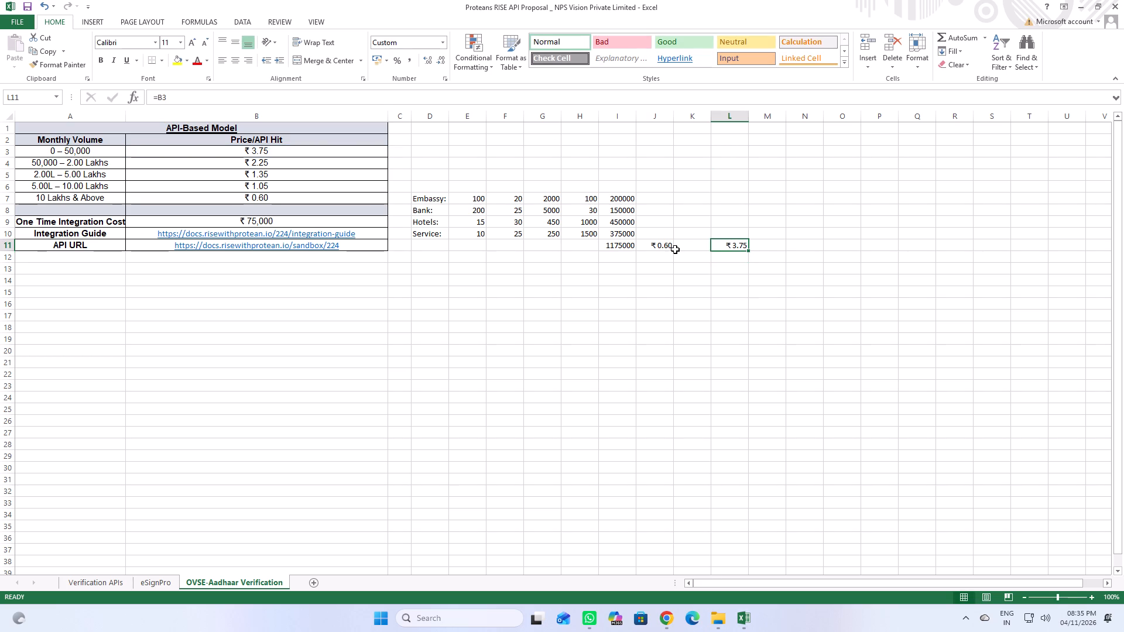
Calculate the per-hit price difference in cell M11 with the formula =L11-J11.
{"action": "key", "text": "Left"}
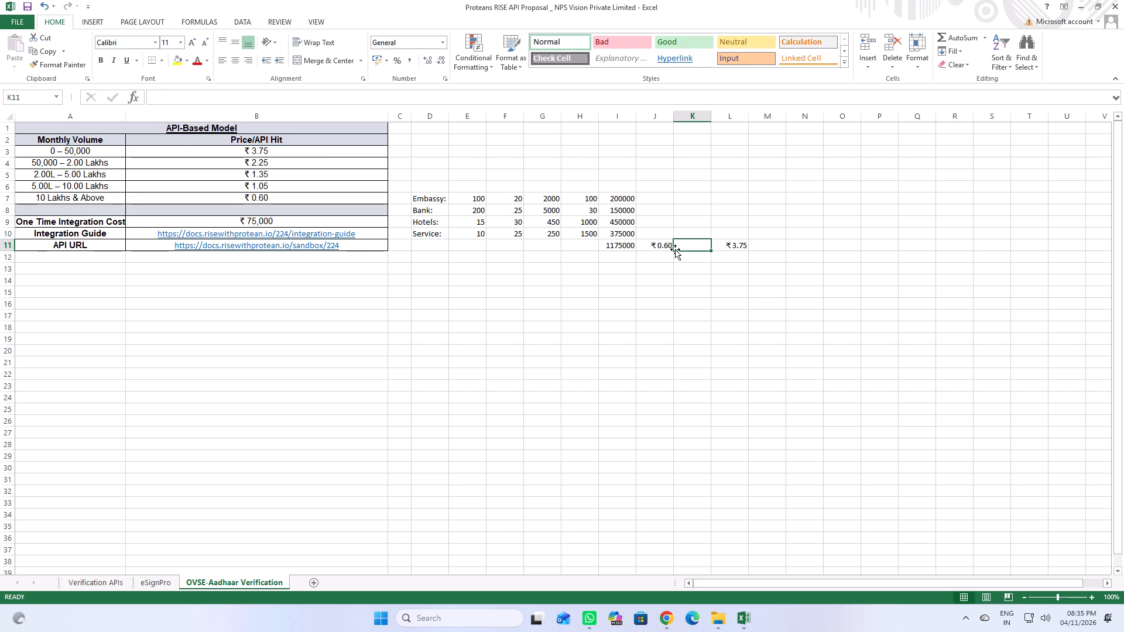
{"action": "key", "text": "Right"}
{"action": "key", "text": "Right"}
{"action": "key", "text": "Right"}
{"action": "key", "text": "Left"}
{"action": "key", "text": "Left"}
{"action": "key", "text": "Left"}
{"action": "key", "text": "Right"}
{"action": "key", "text": "Right"}
{"action": "key", "text": "Right"}
{"action": "key", "text": "Left"}
{"action": "key", "text": "equal"}
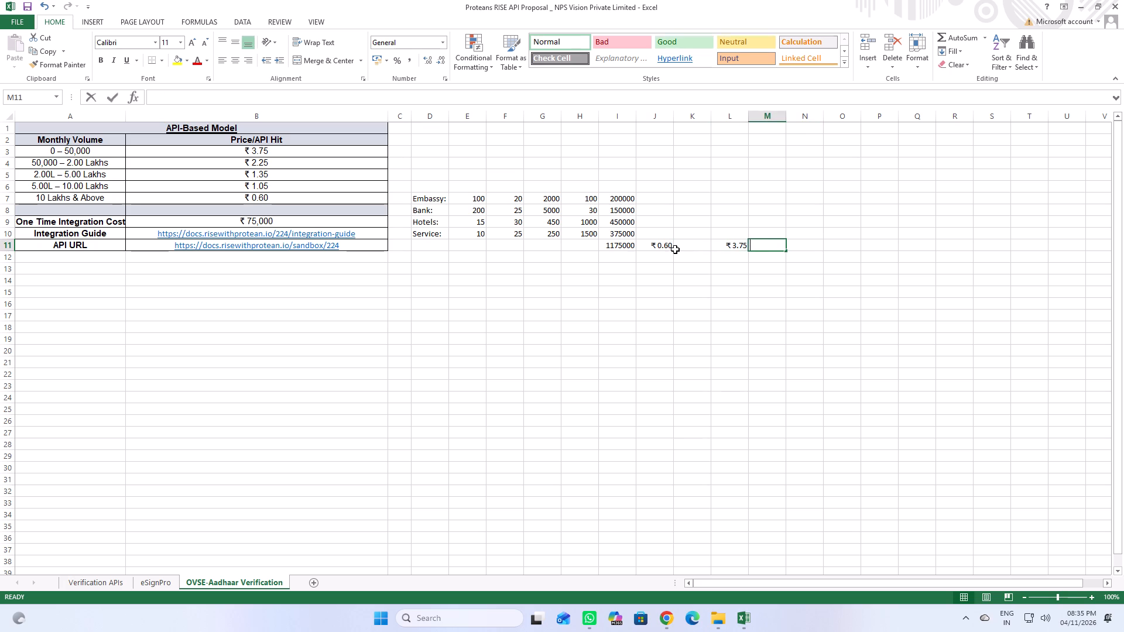
{"action": "key", "text": "Left"}
{"action": "key", "text": "minus"}
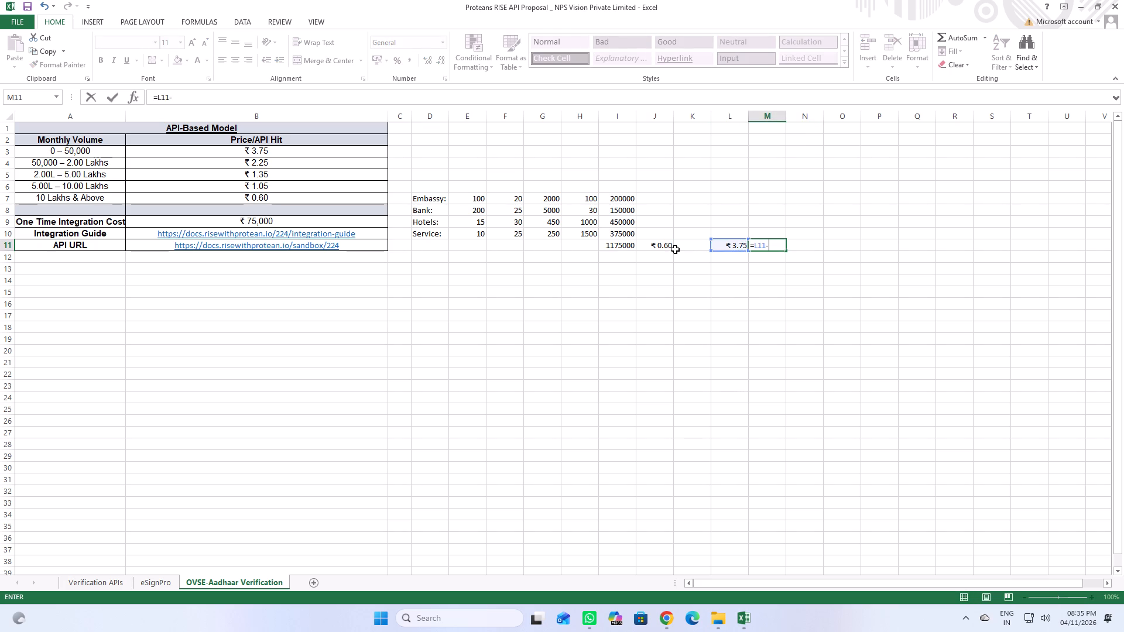
{"action": "key", "text": "Left"}
{"action": "key", "text": "Left"}
{"action": "key", "text": "Left"}
{"action": "key", "text": "Return"}
{"action": "key", "text": "Up"}
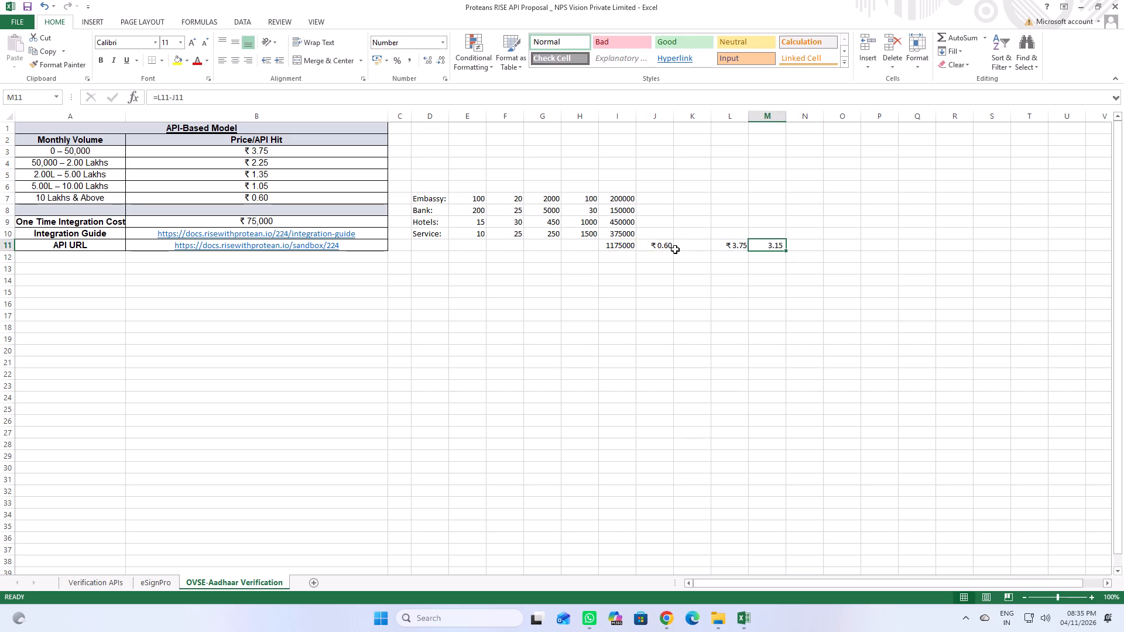
Calculate the total cost at the 10 Lakhs & Above price in cell K11 with =I11*J11.
{"action": "key", "text": "Right"}
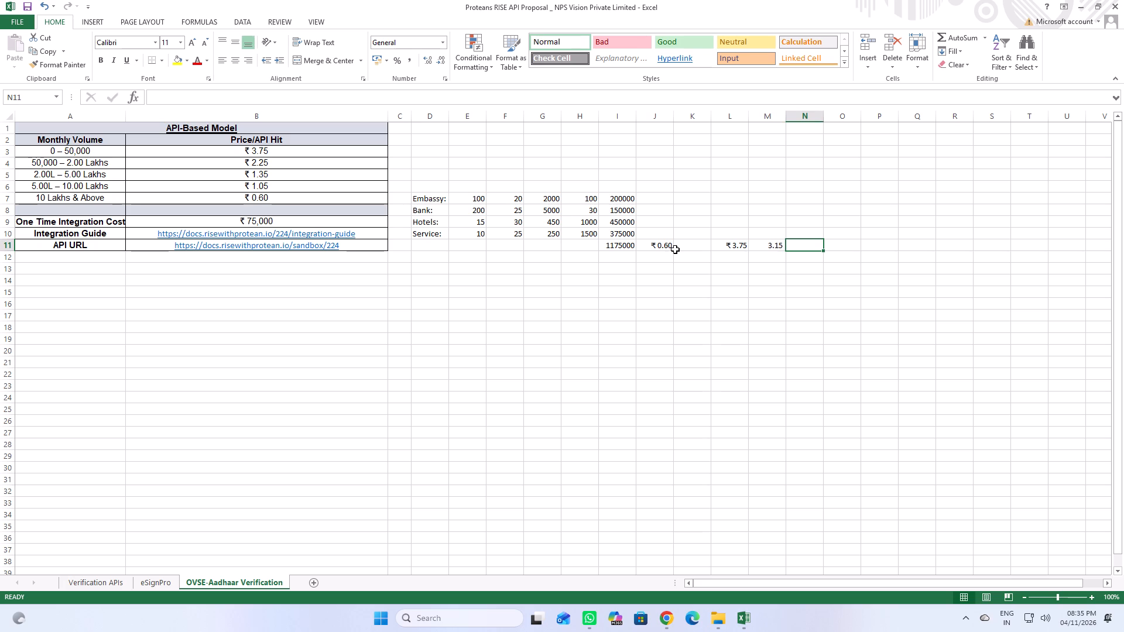
{"action": "key", "text": "Down"}
{"action": "key", "text": "Left"}
{"action": "key", "text": "Left"}
{"action": "key", "text": "Left"}
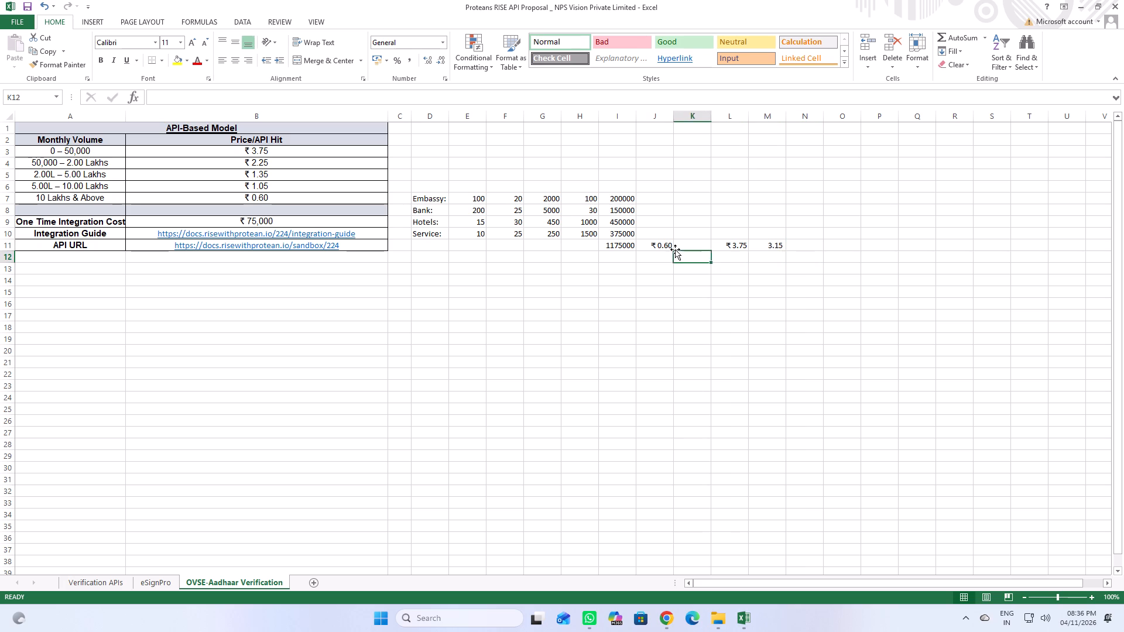
{"action": "key", "text": "Left"}
{"action": "key", "text": "Up"}
{"action": "key", "text": "Right"}
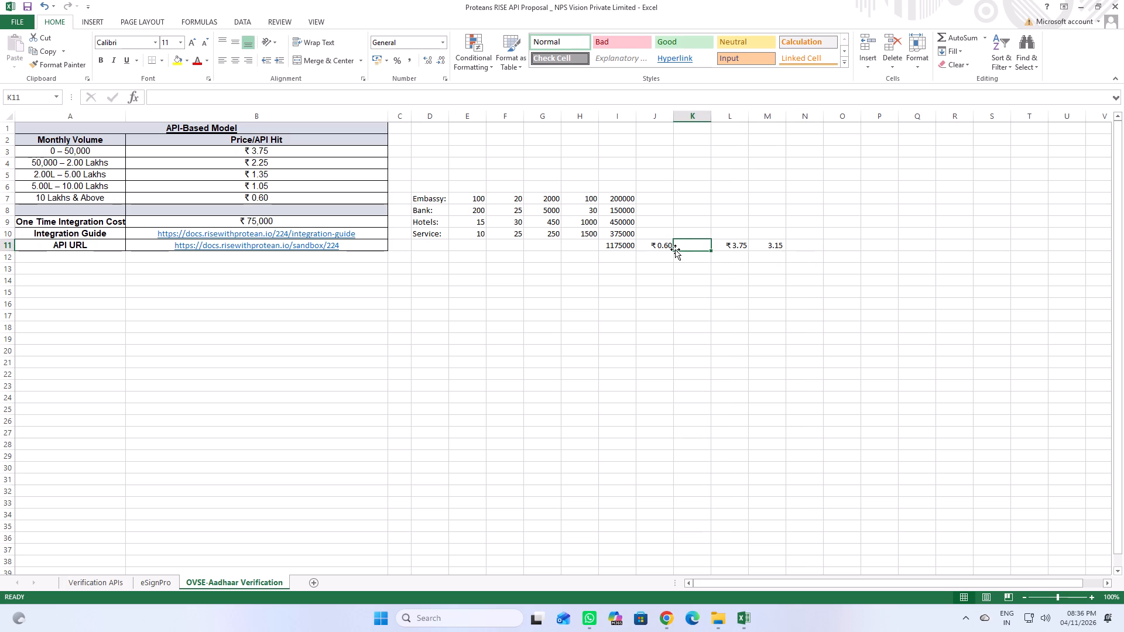
{"action": "key", "text": "equal"}
{"action": "key", "text": "Left"}
{"action": "key", "text": "Left"}
{"action": "key", "text": "asterisk"}
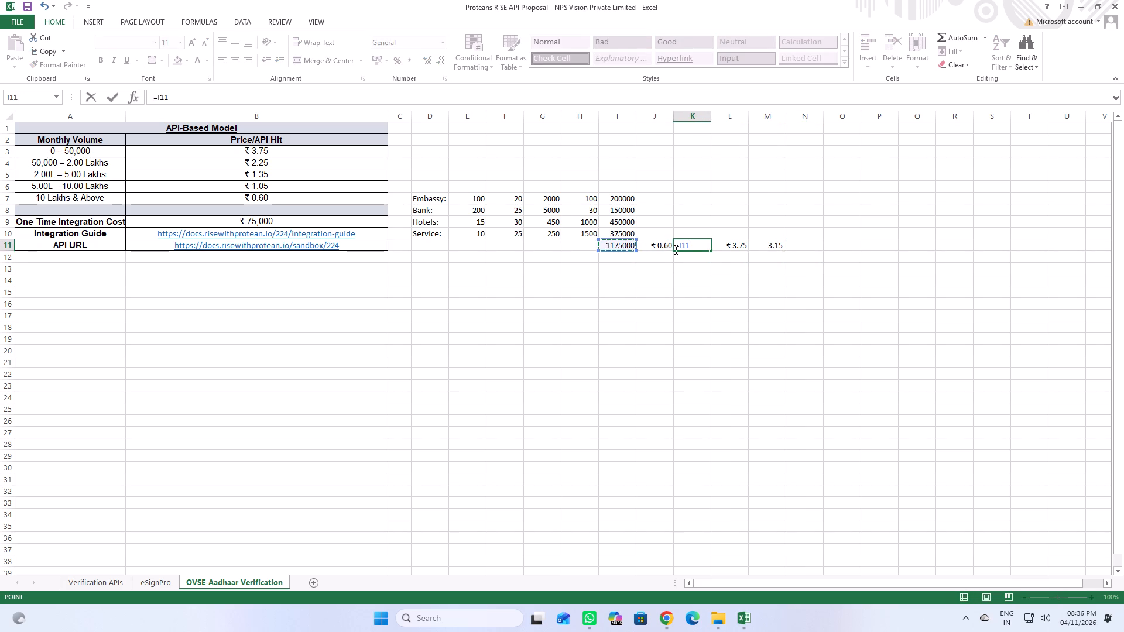
{"action": "key", "text": "Left"}
{"action": "key", "text": "Return"}
{"action": "key", "text": "Up"}
Calculate the total volume's value at the 0 – 50,000 price in cell L12 with =I11*L11.
{"action": "key", "text": "Right"}
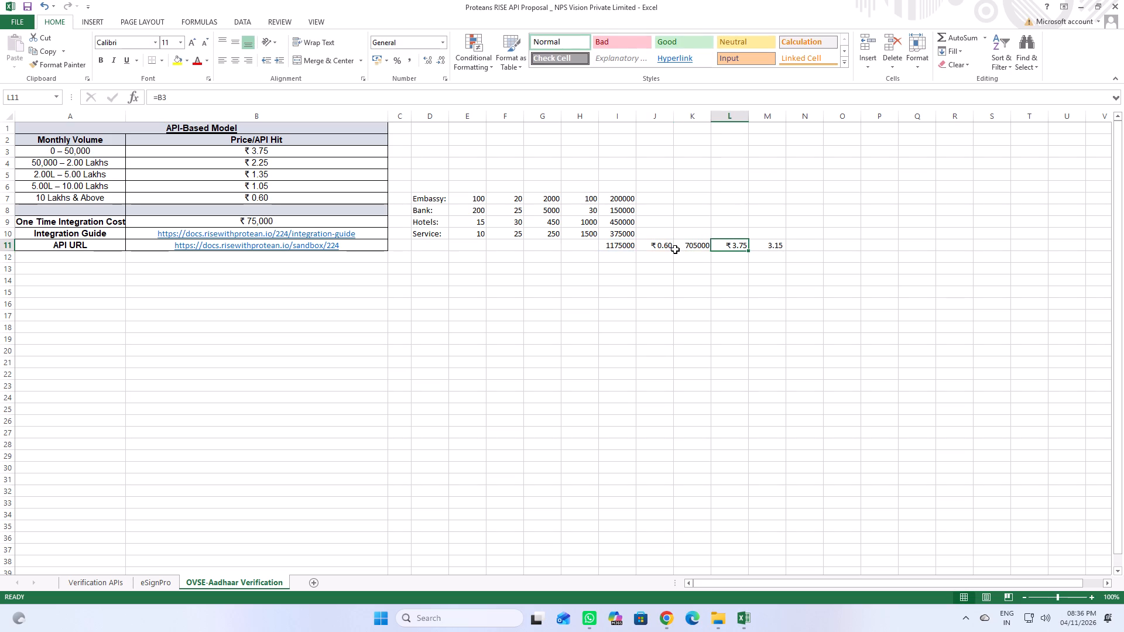
{"action": "key", "text": "Right"}
{"action": "key", "text": "Down"}
{"action": "key", "text": "Left"}
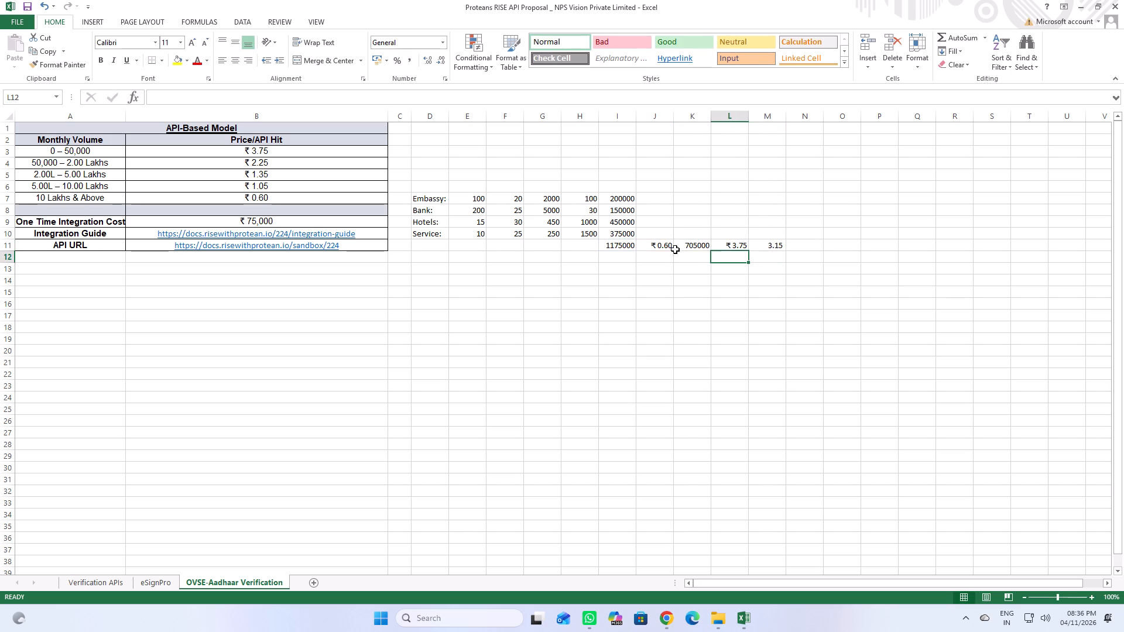
{"action": "key", "text": "equal"}
{"action": "key", "text": "Up"}
{"action": "key", "text": "Left"}
{"action": "key", "text": "Left"}
{"action": "key", "text": "Left"}
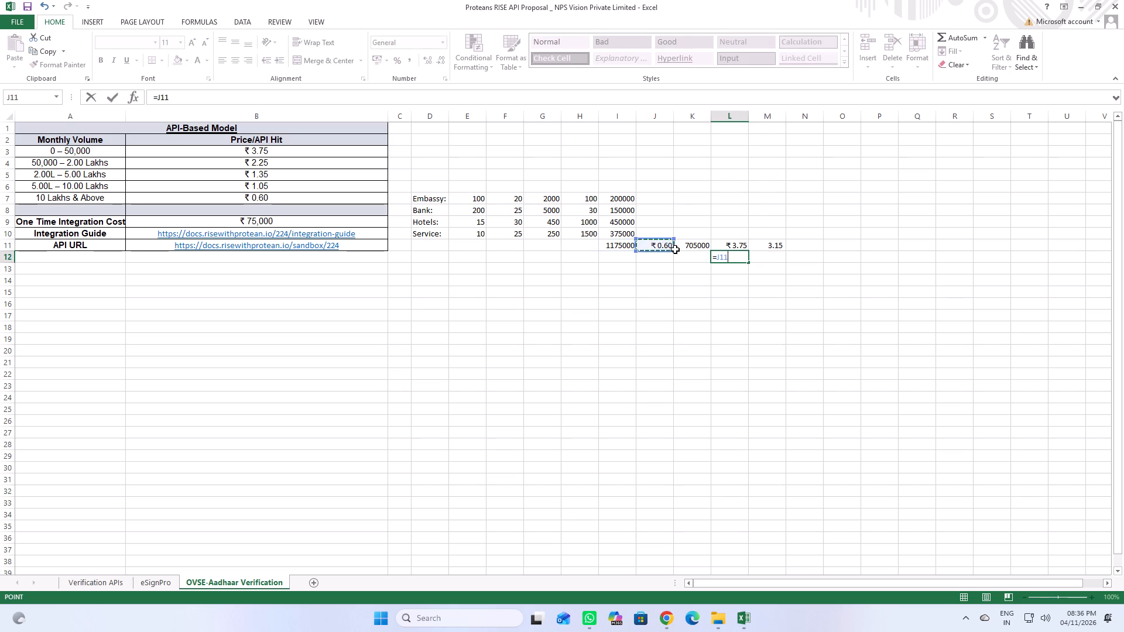
{"action": "key", "text": "asterisk"}
{"action": "key", "text": "Up"}
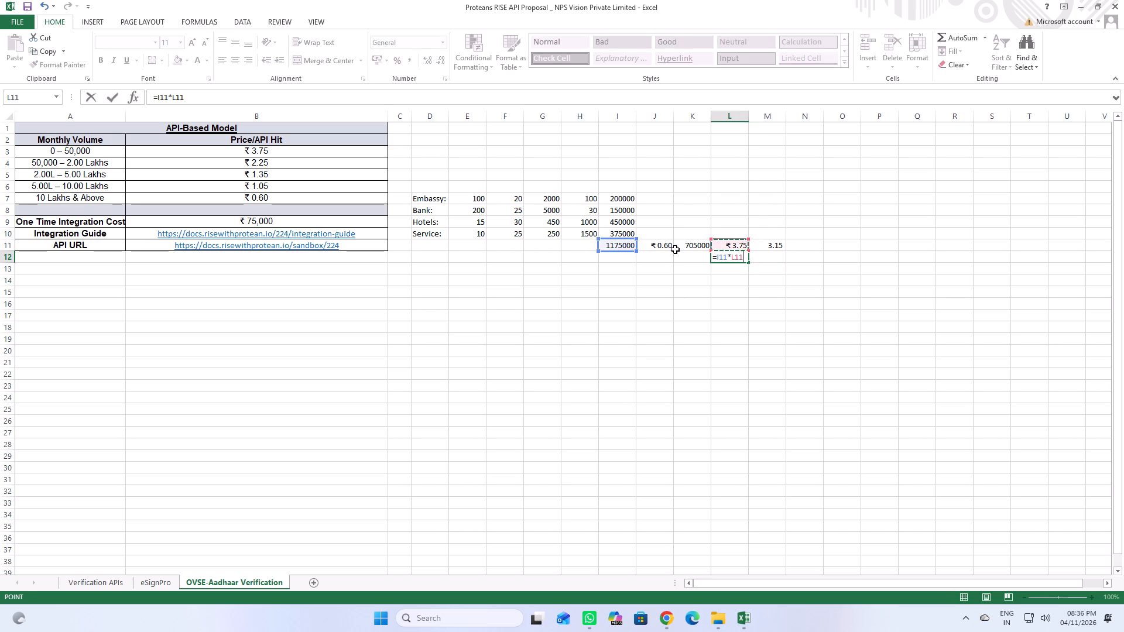
{"action": "key", "text": "Return"}
{"action": "key", "text": "Up"}
Multiply the total volume by the per-hit price difference in cell M12 with =I11*M11.
{"action": "key", "text": "Right"}
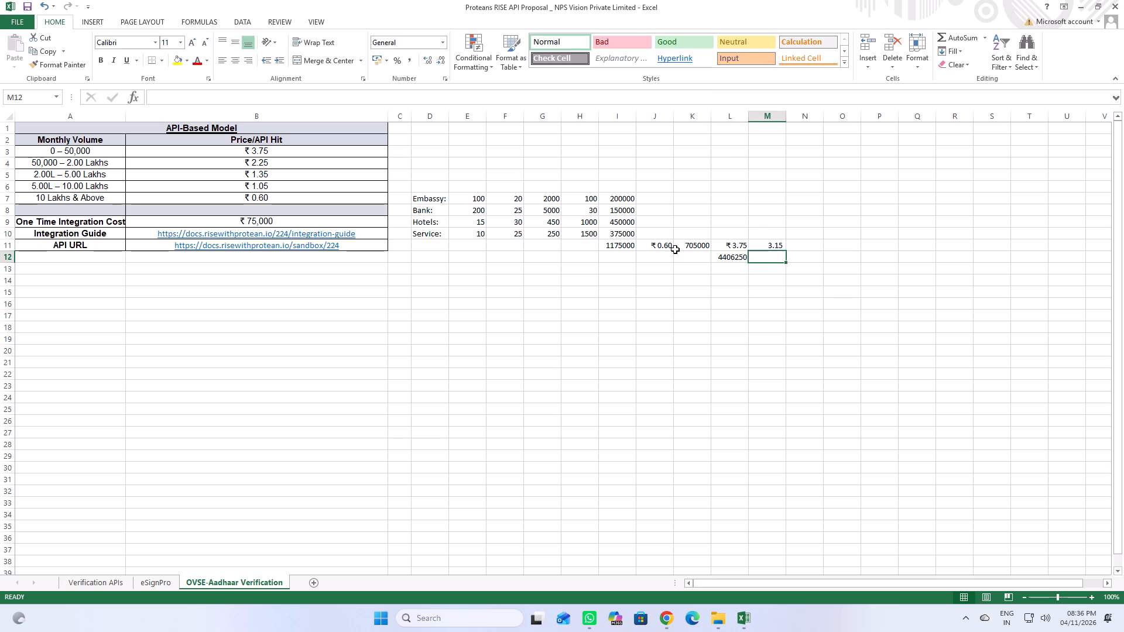
{"action": "key", "text": "equal"}
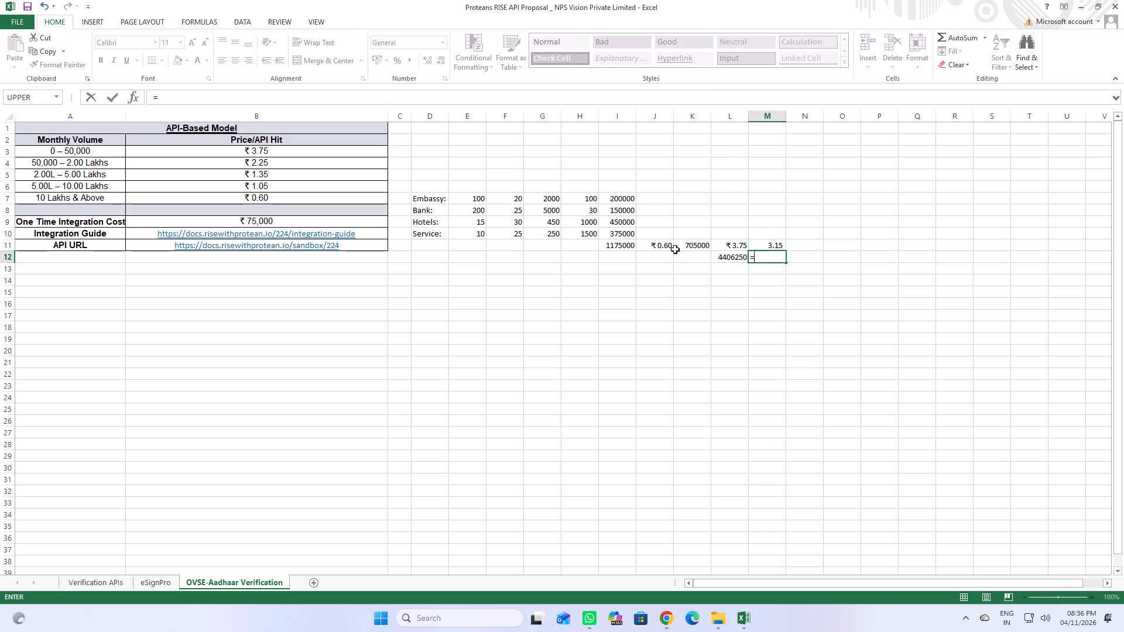
{"action": "key", "text": "Left"}
{"action": "key", "text": "Left"}
{"action": "key", "text": "Left"}
{"action": "key", "text": "Left"}
{"action": "key", "text": "Up"}
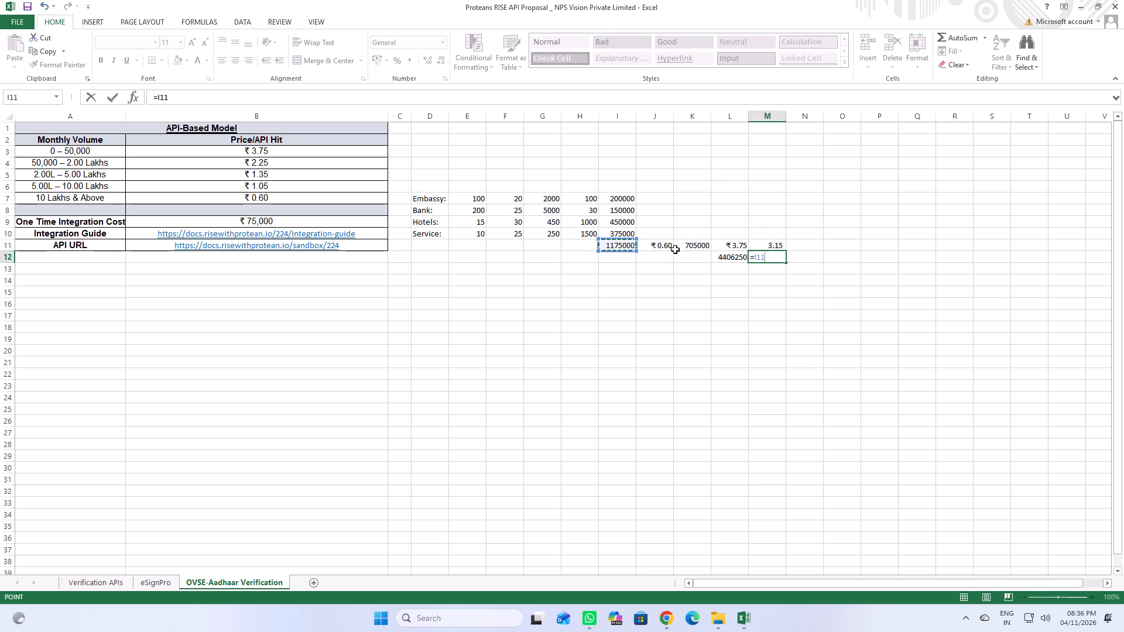
{"action": "key", "text": "asterisk"}
{"action": "key", "text": "Up"}
{"action": "key", "text": "Return"}
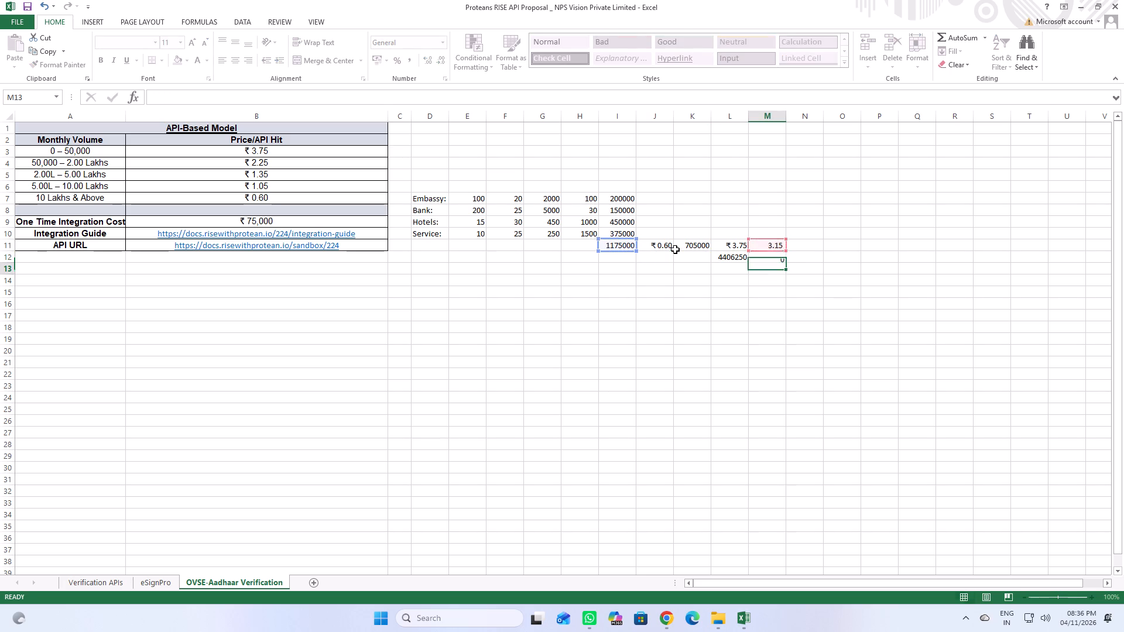
{"action": "key", "text": "Up"}
{"action": "key", "text": "Right"}
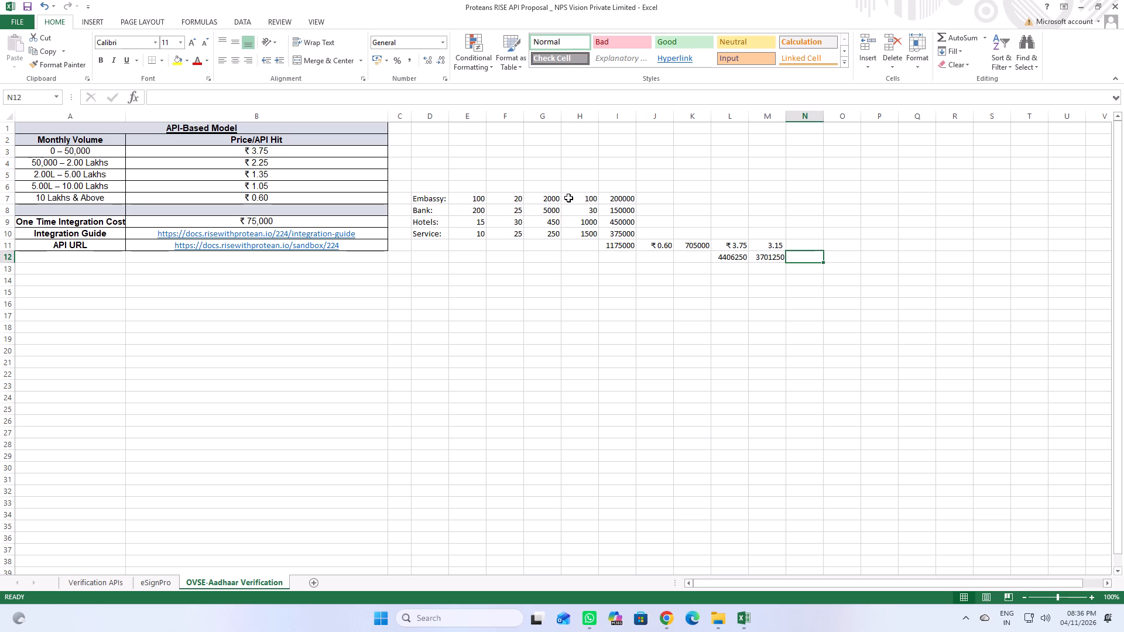
Replace the Embassy row's formula in cell G7 with the value 200.
{"action": "left_click_drag", "start_coordinate": [549, 198], "coordinate": [552, 254]}
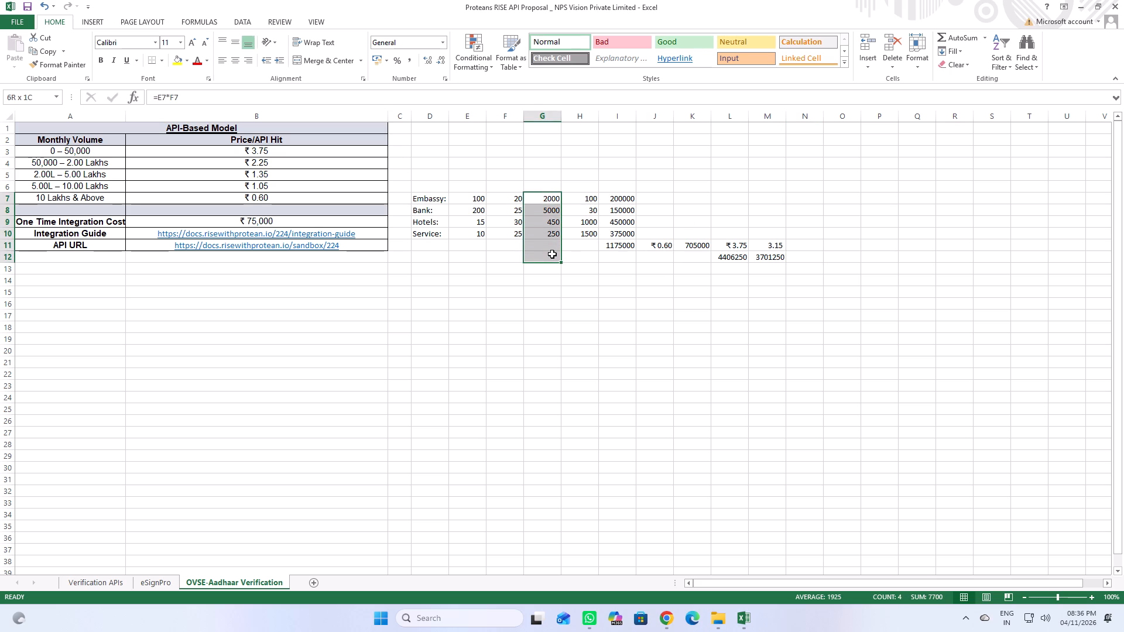
{"action": "left_click_drag", "start_coordinate": [552, 254], "coordinate": [552, 253]}
{"action": "left_click", "coordinate": [605, 263]}
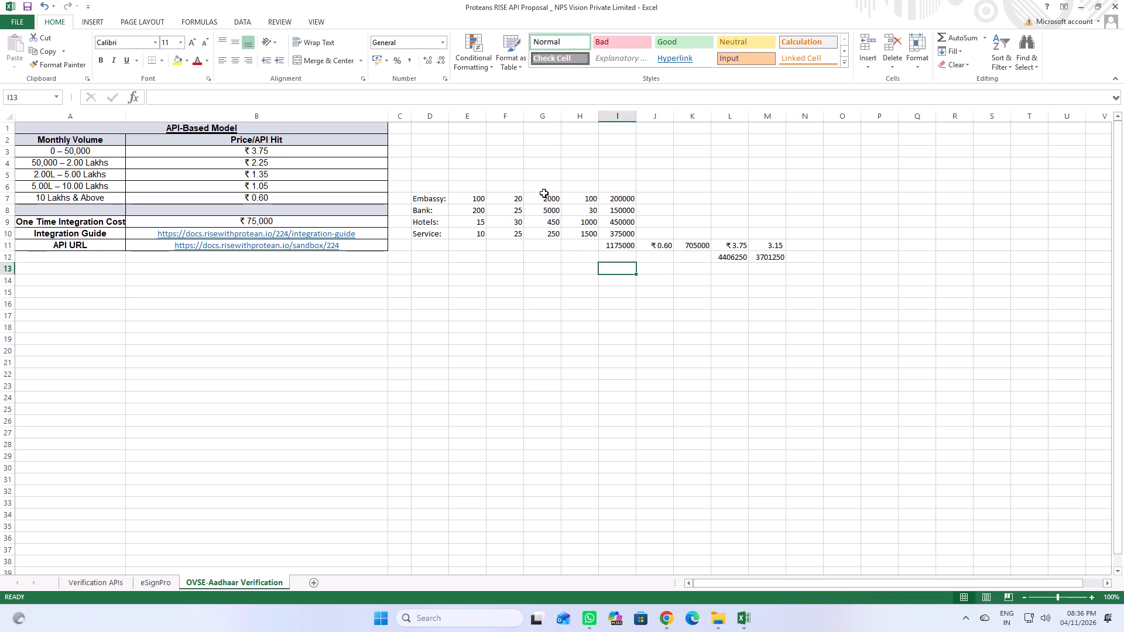
{"action": "left_click", "coordinate": [545, 198]}
{"action": "type", "text": "200"}
{"action": "key", "text": "Down"}
{"action": "key", "text": "Up"}
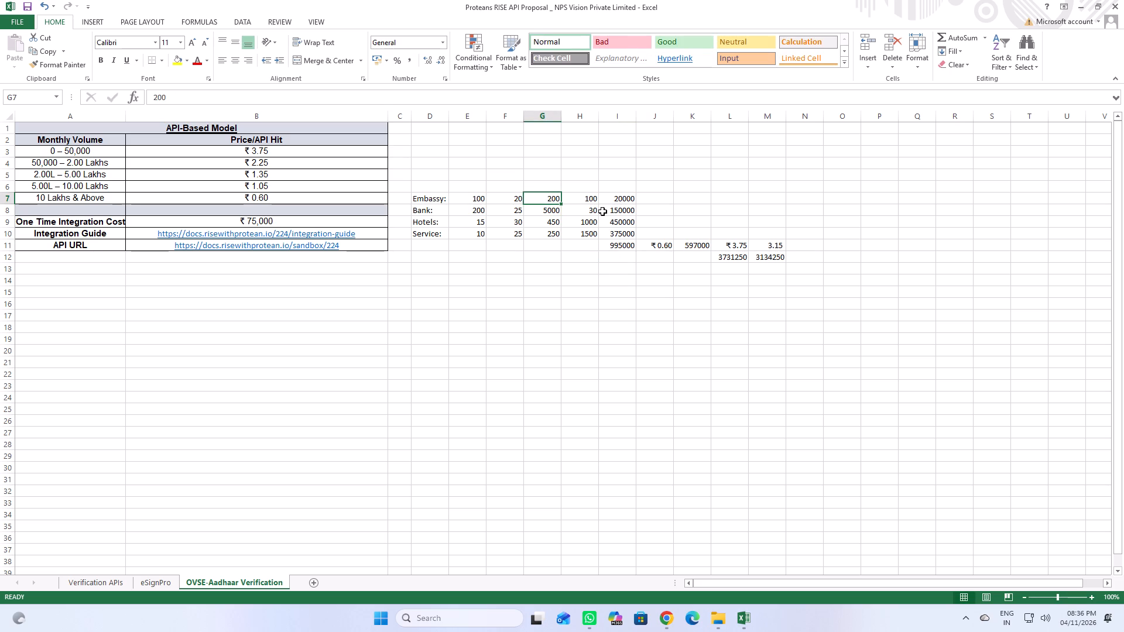
Review the inputs and resulting volumes in the Embassy, Bank, Hotels and Service rows, columns E to I.
{"action": "key", "text": "Down"}
{"action": "key", "text": "Down"}
{"action": "key", "text": "Down"}
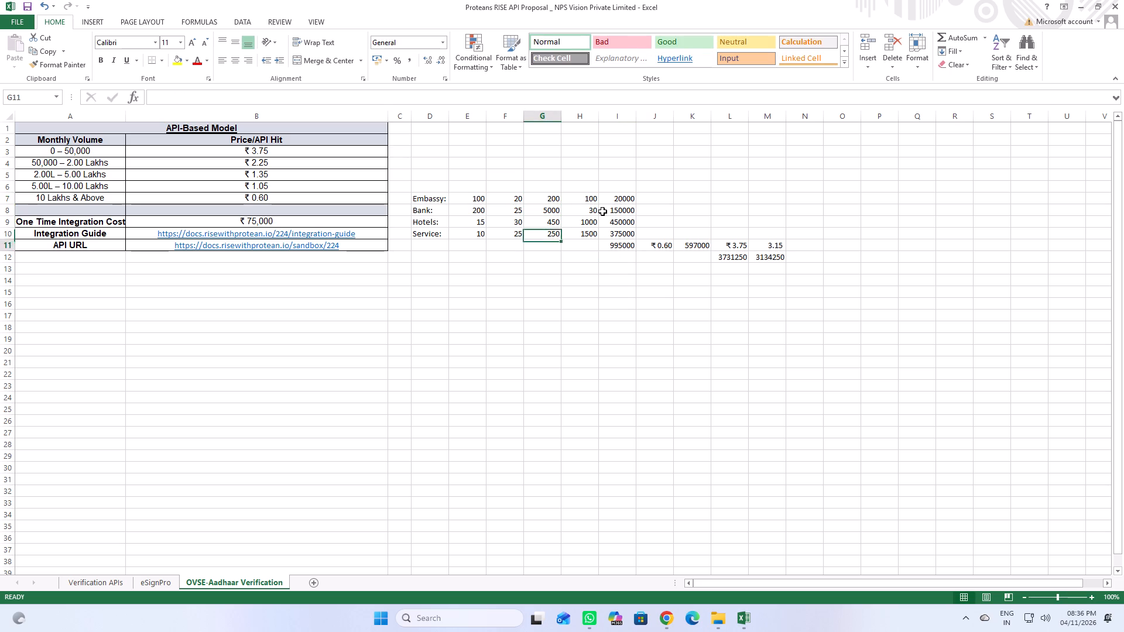
{"action": "key", "text": "Up"}
{"action": "key", "text": "Up"}
{"action": "key", "text": "Up"}
{"action": "key", "text": "Up"}
{"action": "key", "text": "Right"}
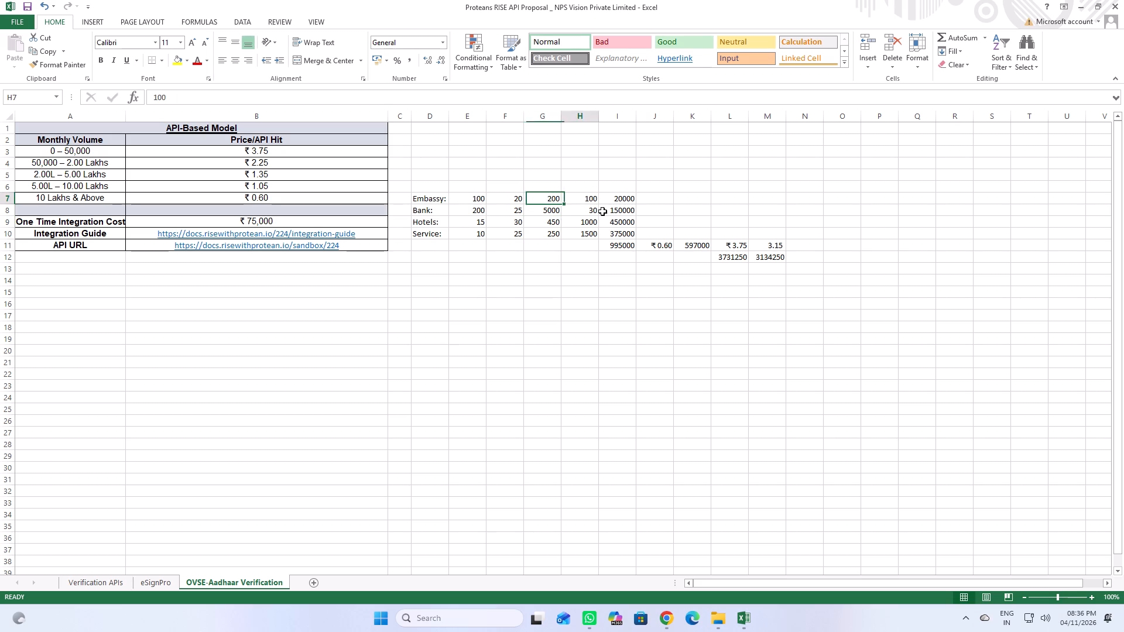
{"action": "key", "text": "Right"}
{"action": "key", "text": "Right"}
{"action": "key", "text": "Left"}
{"action": "key", "text": "Left"}
{"action": "key", "text": "Left"}
{"action": "key", "text": "Left"}
{"action": "key", "text": "Left"}
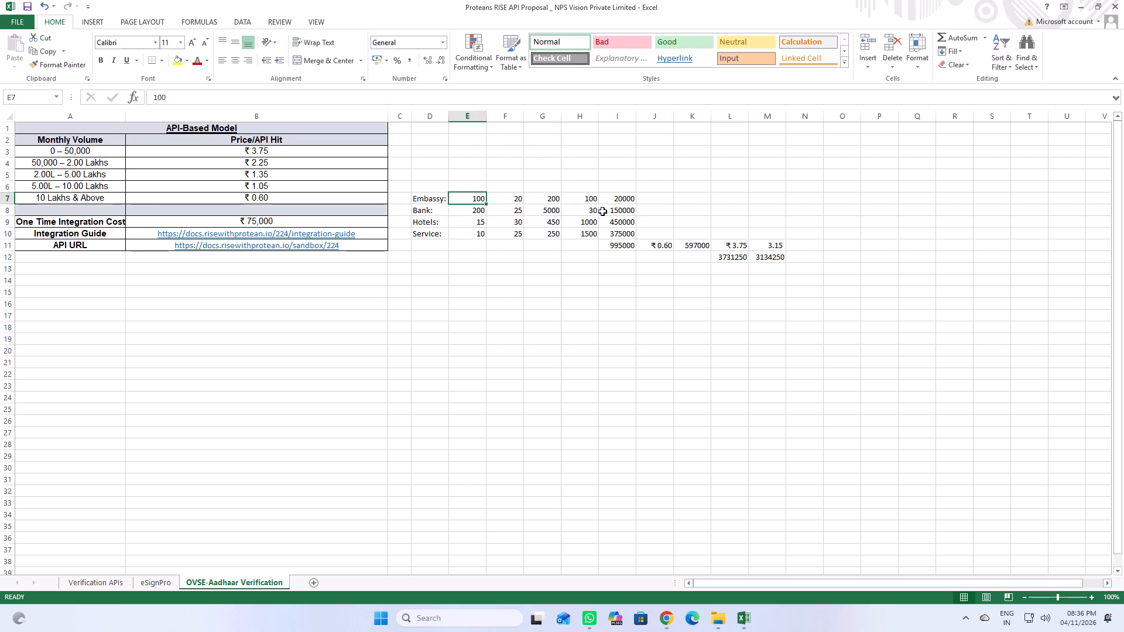
{"action": "key", "text": "Right"}
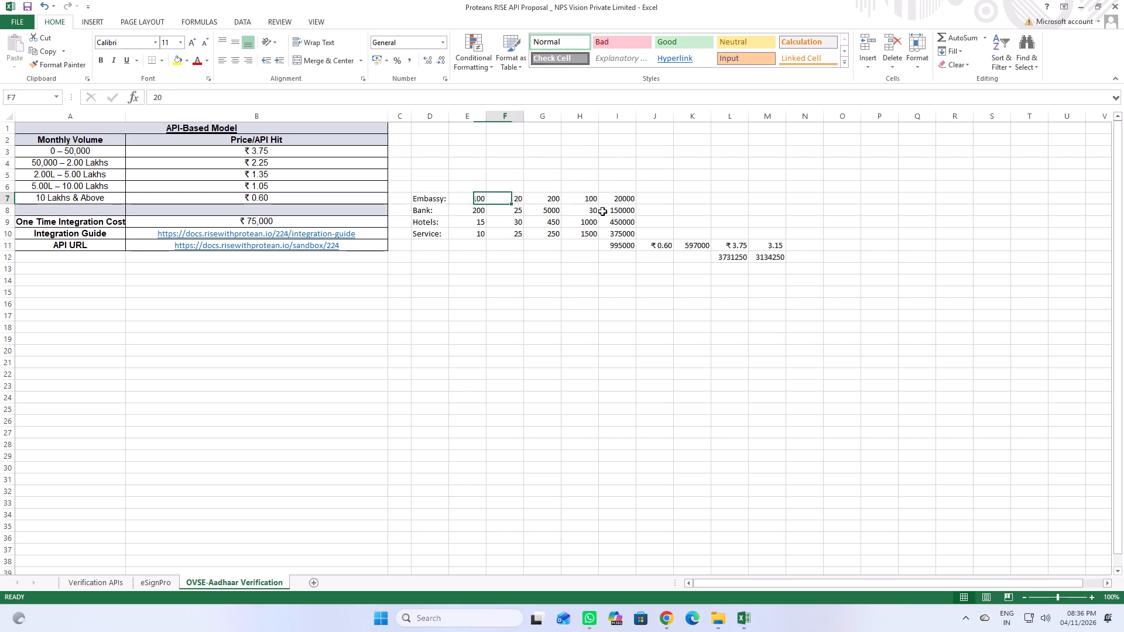
{"action": "key", "text": "Right"}
{"action": "key", "text": "Left"}
{"action": "key", "text": "Right"}
{"action": "key", "text": "Right"}
{"action": "key", "text": "Right"}
{"action": "key", "text": "Right"}
{"action": "key", "text": "Left"}
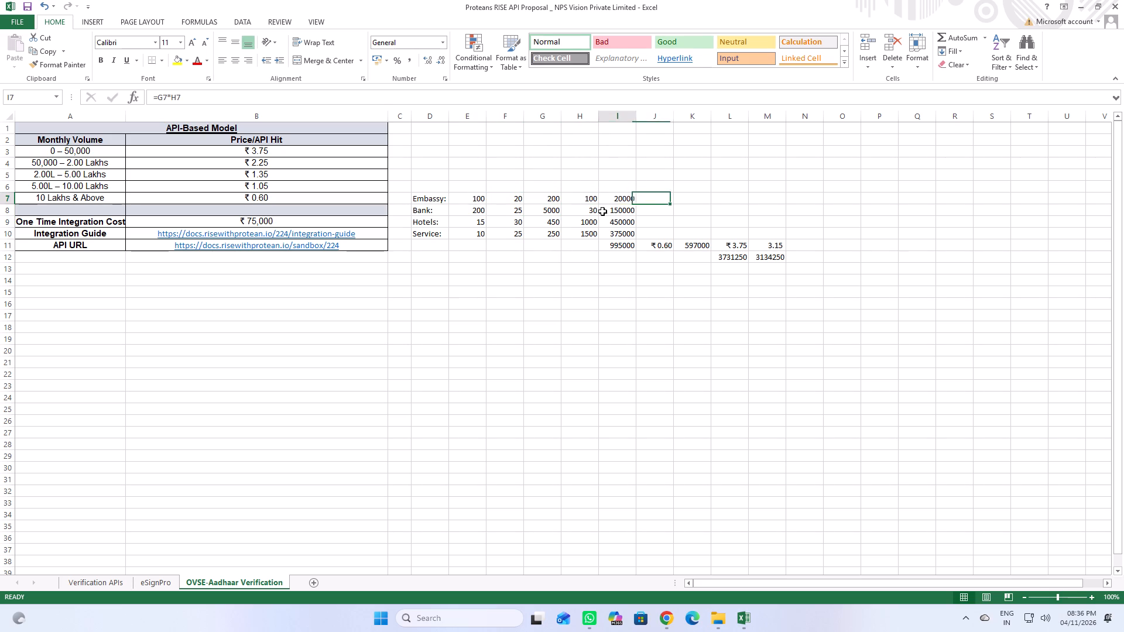
{"action": "key", "text": "Left"}
{"action": "key", "text": "Down"}
{"action": "key", "text": "Down"}
{"action": "key", "text": "Down"}
{"action": "key", "text": "Down"}
{"action": "key", "text": "Down"}
{"action": "key", "text": "Up"}
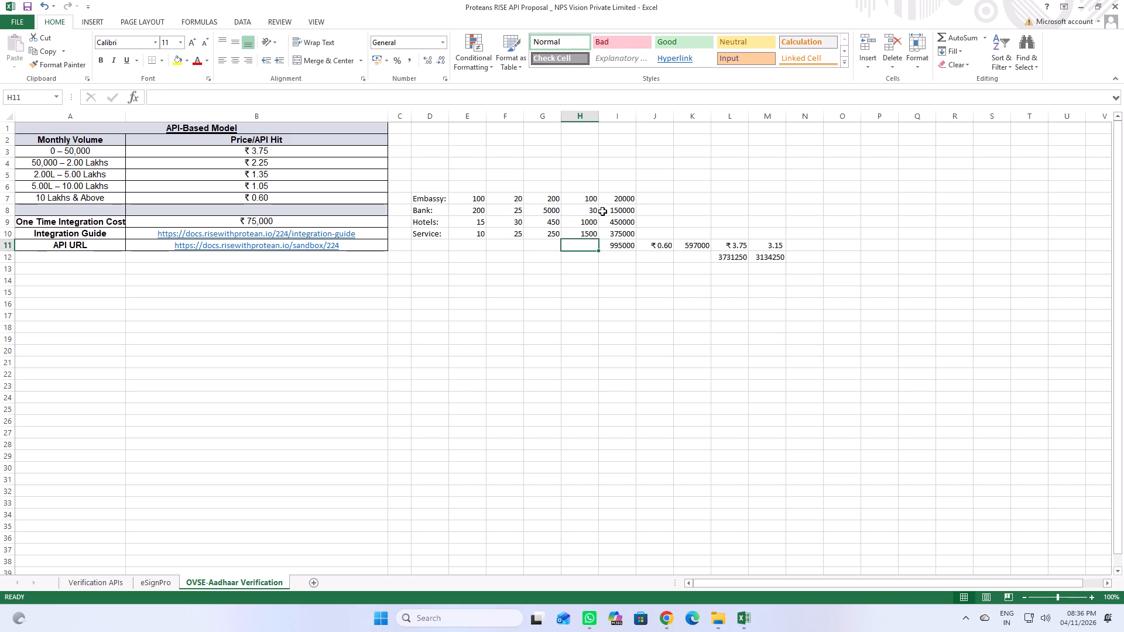
{"action": "key", "text": "Up"}
{"action": "key", "text": "Up"}
{"action": "key", "text": "Up"}
{"action": "key", "text": "Up"}
{"action": "key", "text": "Right"}
{"action": "key", "text": "Right"}
{"action": "key", "text": "Down"}
{"action": "key", "text": "Left"}
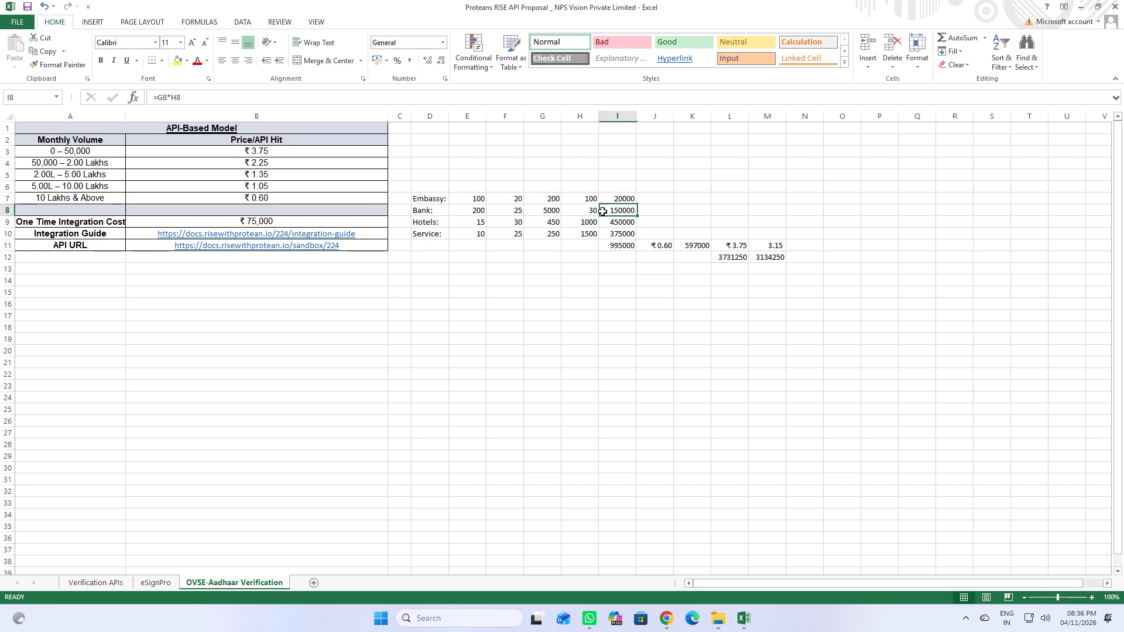
{"action": "key", "text": "Left"}
{"action": "key", "text": "Right"}
{"action": "key", "text": "Right"}
{"action": "key", "text": "Down"}
{"action": "key", "text": "Left"}
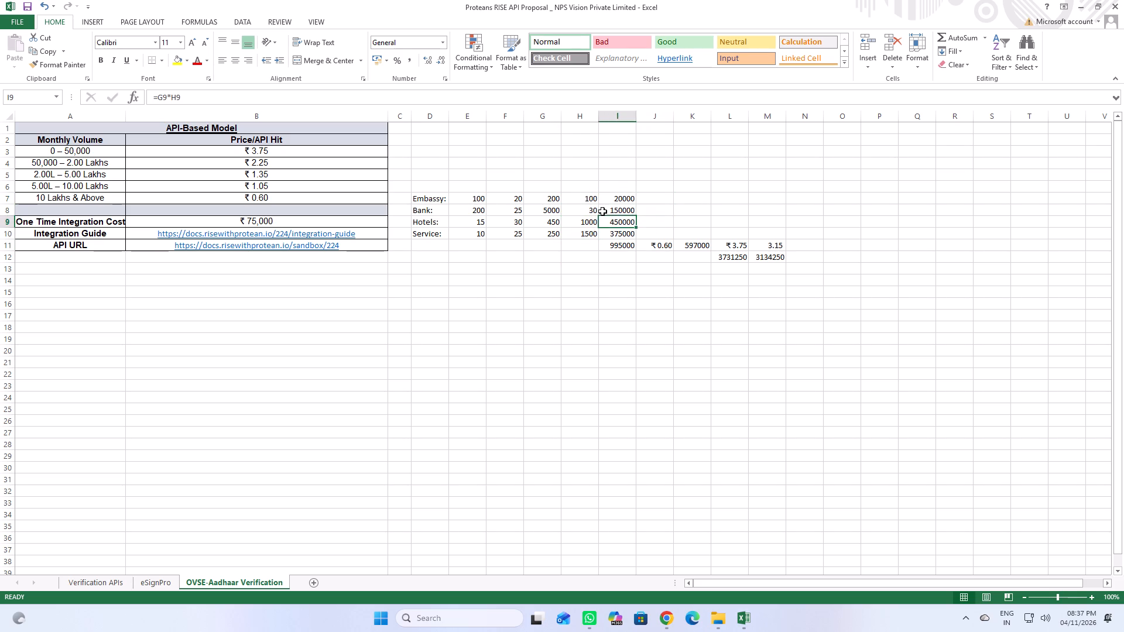
{"action": "key", "text": "Down"}
{"action": "key", "text": "Right"}
{"action": "key", "text": "Left"}
Review the total volume, prices and calculated amounts in rows 11 and 12, columns I to M.
{"action": "key", "text": "Down"}
{"action": "key", "text": "Down"}
{"action": "key", "text": "Right"}
{"action": "key", "text": "Right"}
{"action": "key", "text": "Up"}
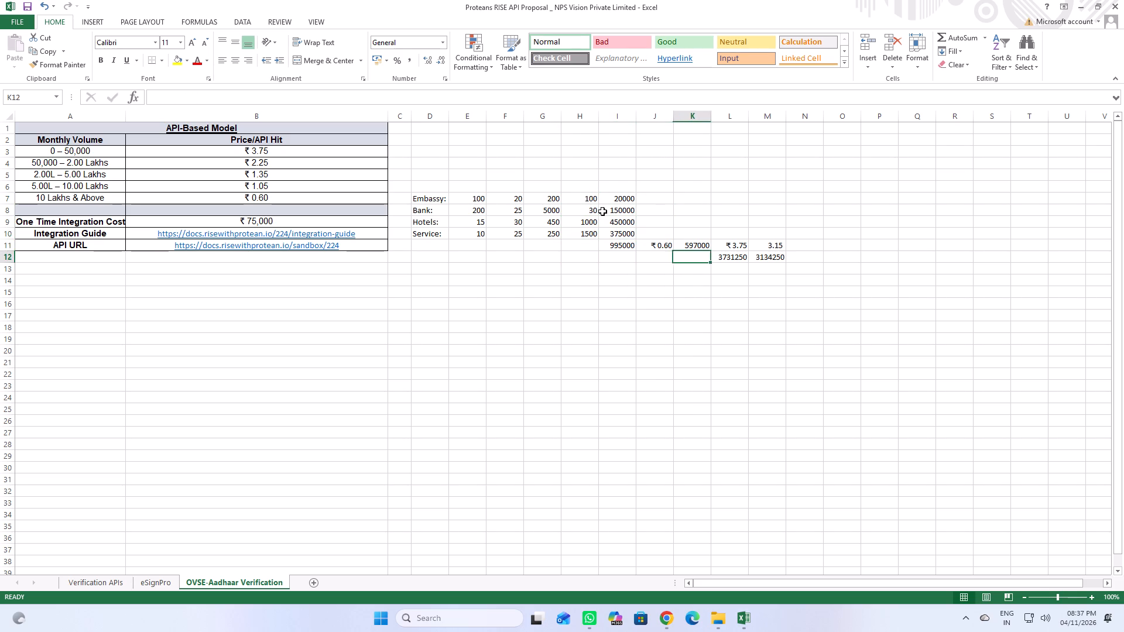
{"action": "key", "text": "Right"}
{"action": "key", "text": "Right"}
{"action": "key", "text": "Right"}
{"action": "key", "text": "Down"}
{"action": "key", "text": "Left"}
{"action": "key", "text": "Left"}
{"action": "key", "text": "Left"}
{"action": "key", "text": "Left"}
{"action": "key", "text": "Left"}
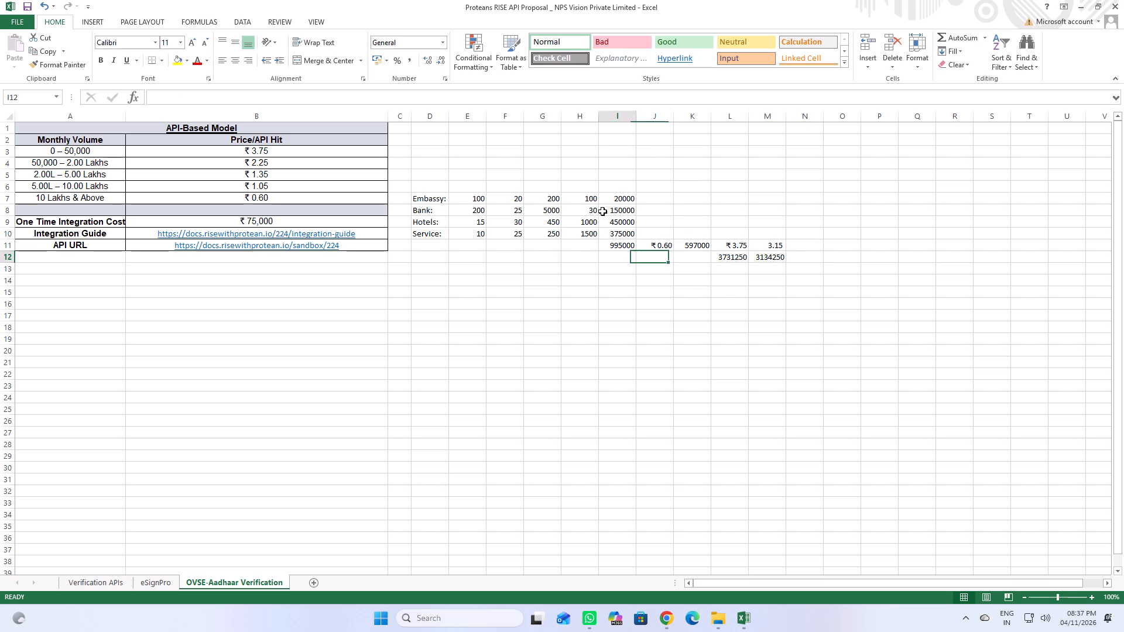
{"action": "key", "text": "Up"}
{"action": "key", "text": "Up"}
{"action": "key", "text": "Down"}
{"action": "key", "text": "Down"}
{"action": "key", "text": "Up"}
{"action": "key", "text": "Right"}
{"action": "key", "text": "Right"}
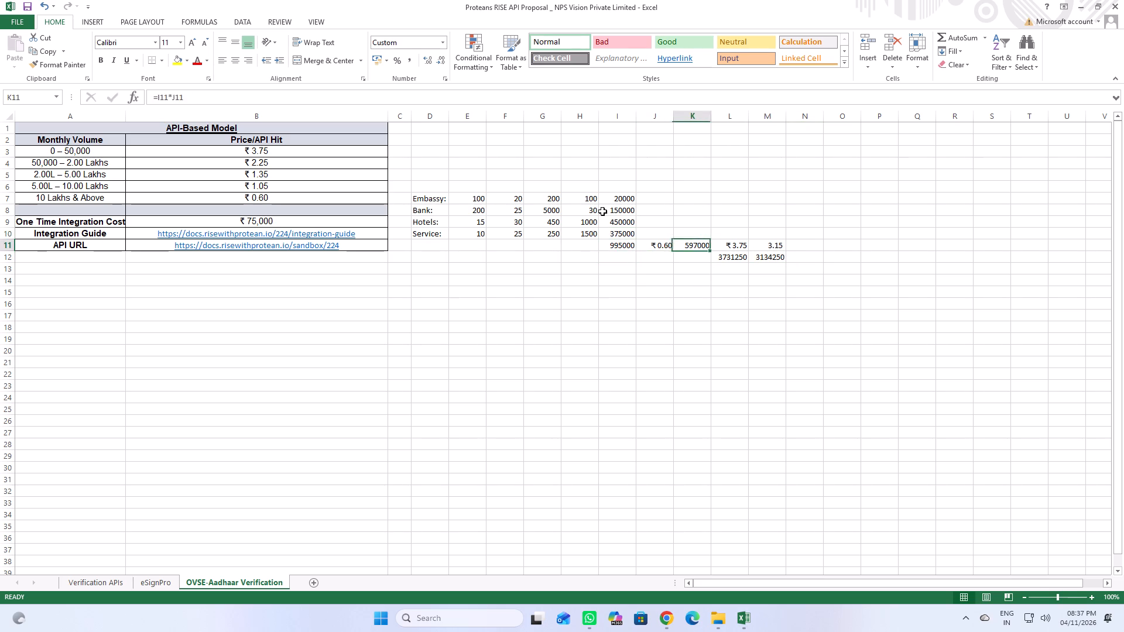
Review the price, price difference and calculated amounts beside the total volume in rows 11 and 12, columns I to N.
{"action": "key", "text": "Right"}
{"action": "key", "text": "Right"}
{"action": "key", "text": "Right"}
{"action": "key", "text": "Down"}
{"action": "key", "text": "Left"}
{"action": "key", "text": "Left"}
{"action": "key", "text": "Up"}
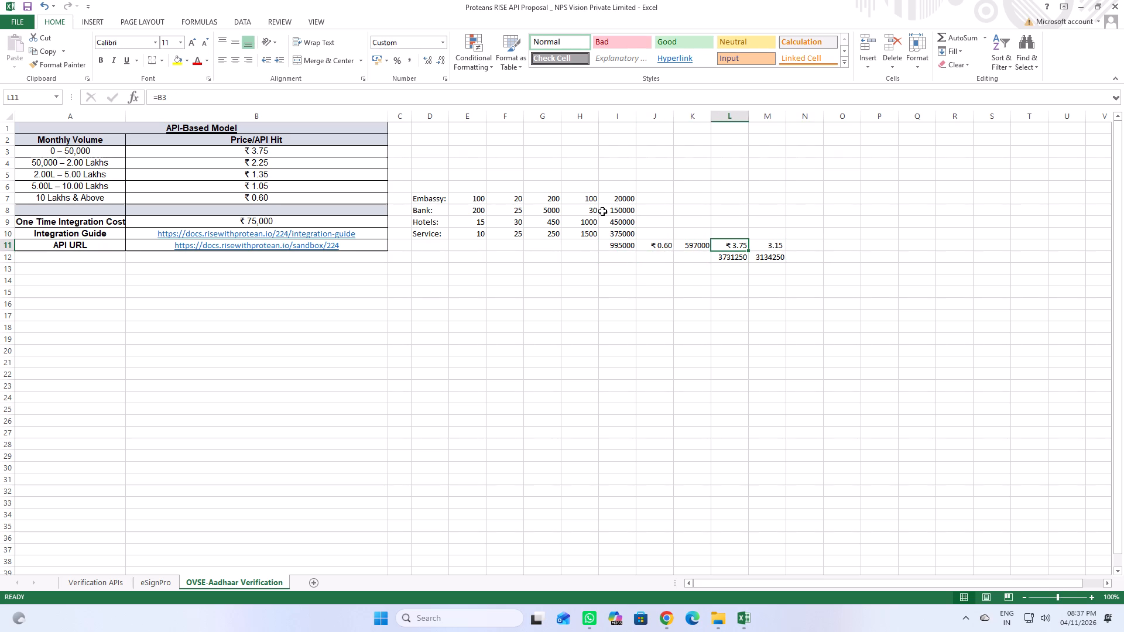
{"action": "key", "text": "Left"}
{"action": "key", "text": "Left"}
{"action": "key", "text": "Left"}
{"action": "key", "text": "Left"}
Review the Embassy row's inputs and the client type labels from Embassy down to Service in column D.
{"action": "key", "text": "Up"}
{"action": "key", "text": "Up"}
{"action": "key", "text": "Up"}
{"action": "key", "text": "Up"}
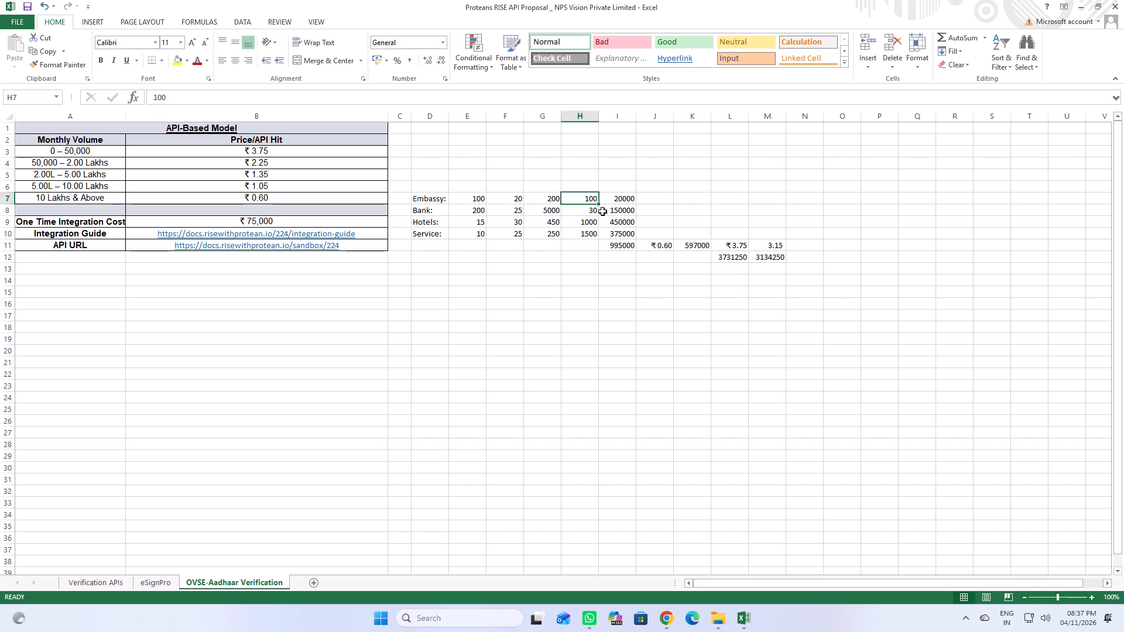
{"action": "key", "text": "Left"}
{"action": "key", "text": "Left"}
{"action": "key", "text": "Left"}
{"action": "key", "text": "Left"}
{"action": "key", "text": "Down"}
{"action": "key", "text": "Down"}
{"action": "key", "text": "Down"}
{"action": "key", "text": "Down"}
{"action": "key", "text": "Down"}
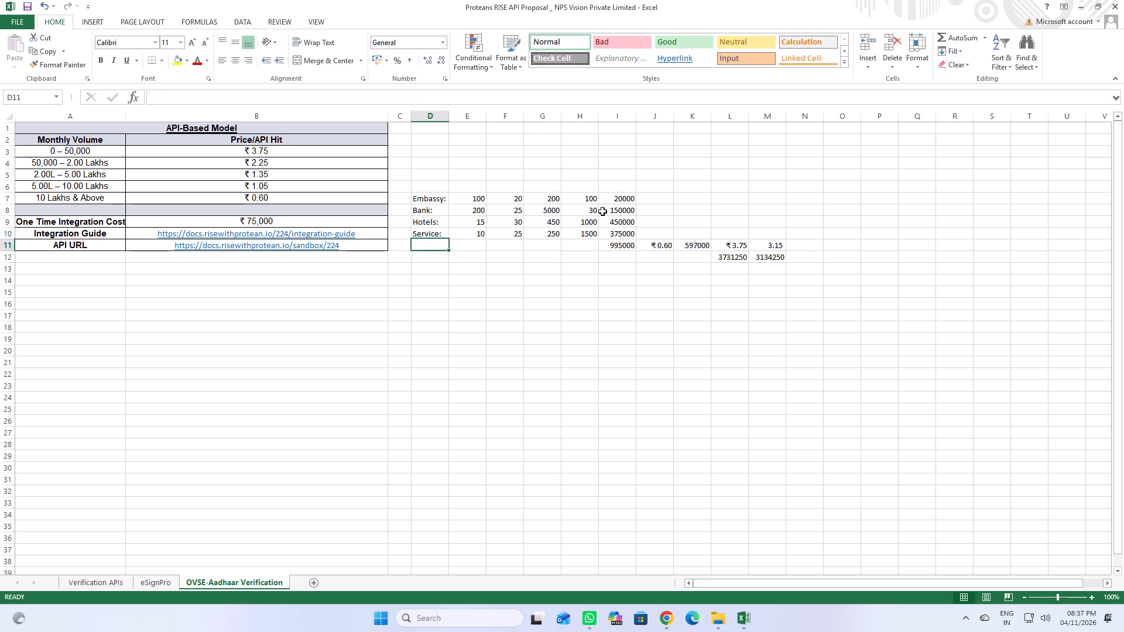
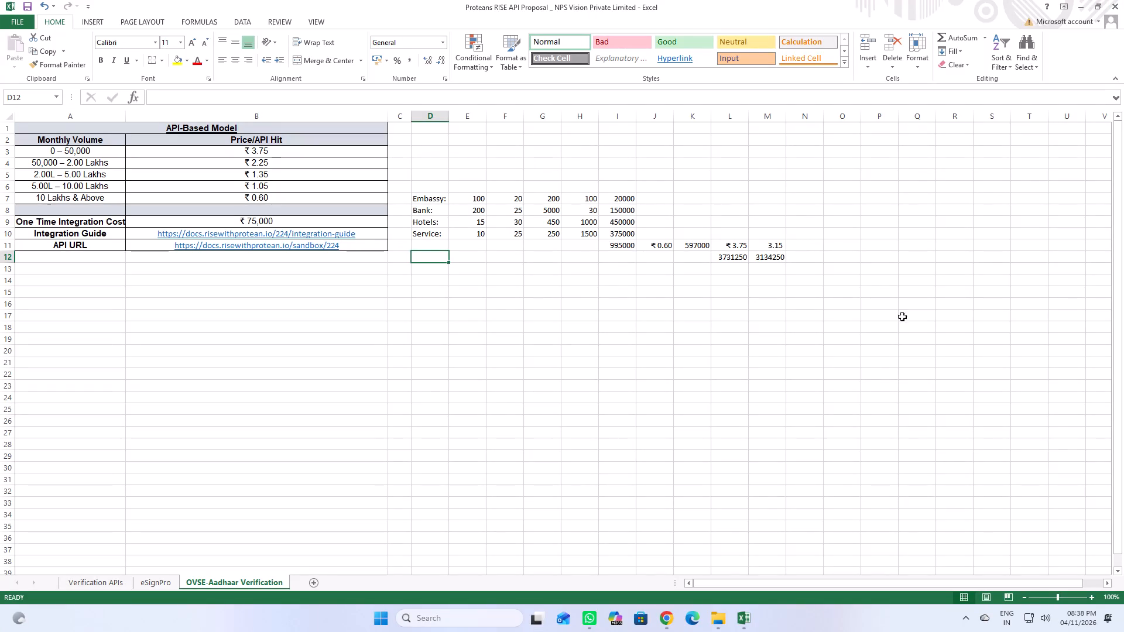
Clear all the client-type volume, cost and margin calculations beside the pricing table, rows 7 to 12, columns D to M.
{"action": "left_click", "coordinate": [763, 380]}
{"action": "left_click_drag", "start_coordinate": [818, 173], "coordinate": [381, 499]}
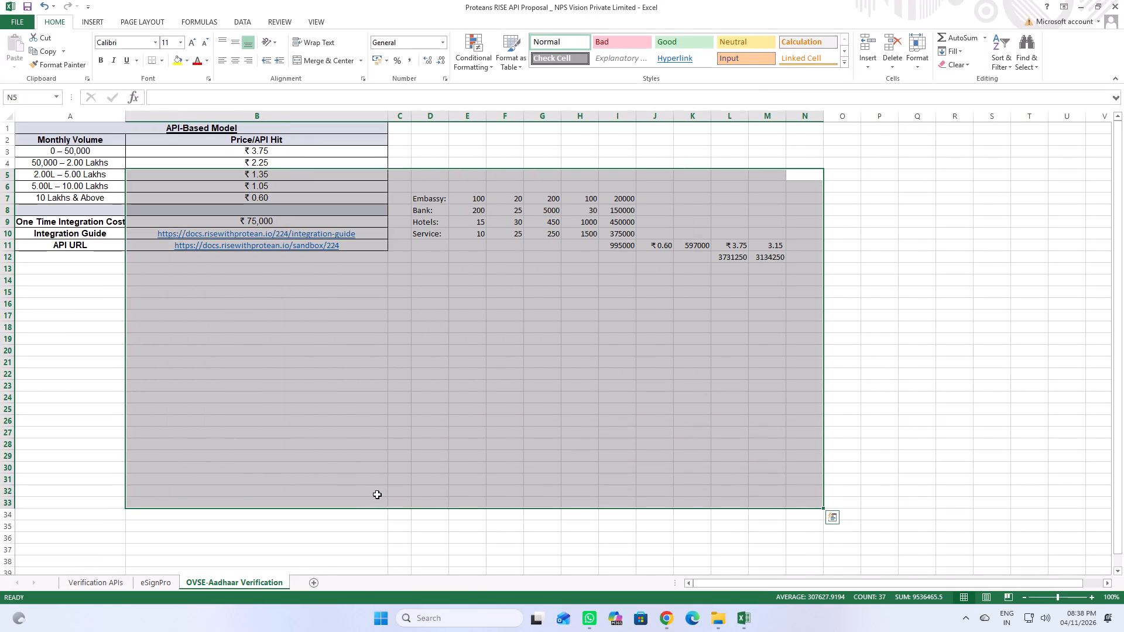
{"action": "left_click", "coordinate": [510, 411]}
{"action": "left_click_drag", "start_coordinate": [393, 159], "coordinate": [954, 322]}
{"action": "left_click", "coordinate": [715, 446]}
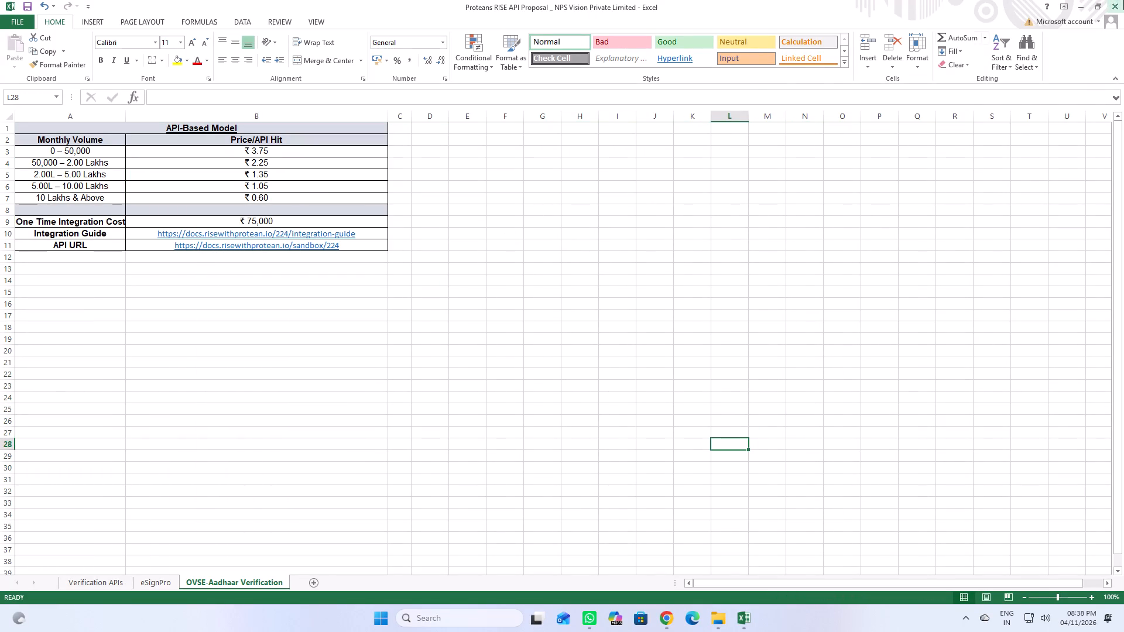
Minimise the Proteans RISE API Proposal workbook.
{"action": "left_click", "coordinate": [1081, 5]}
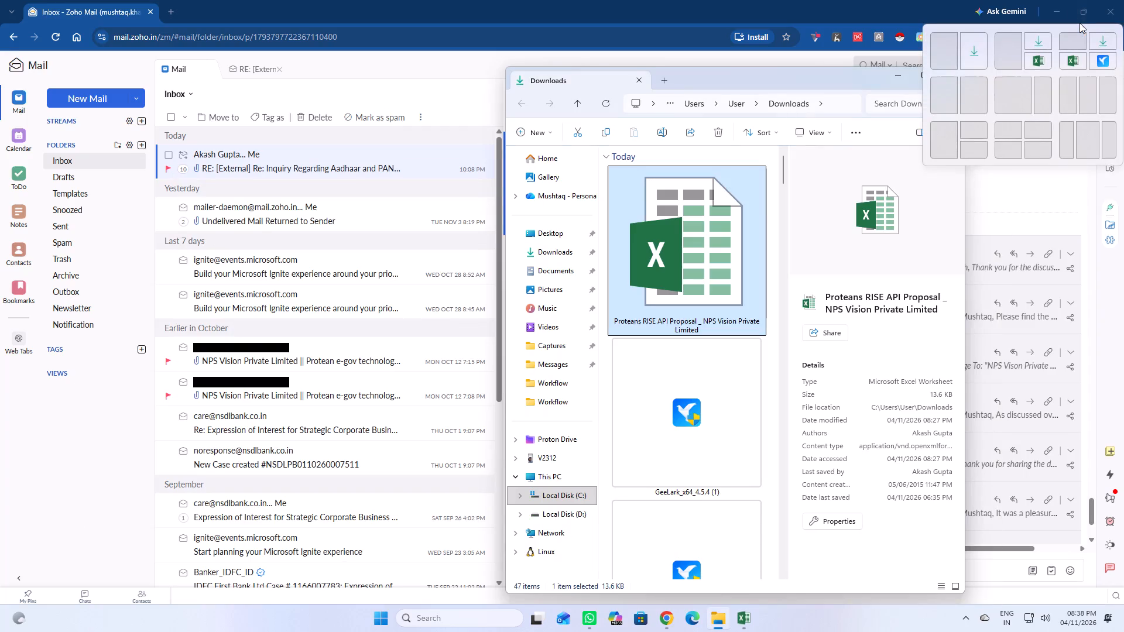
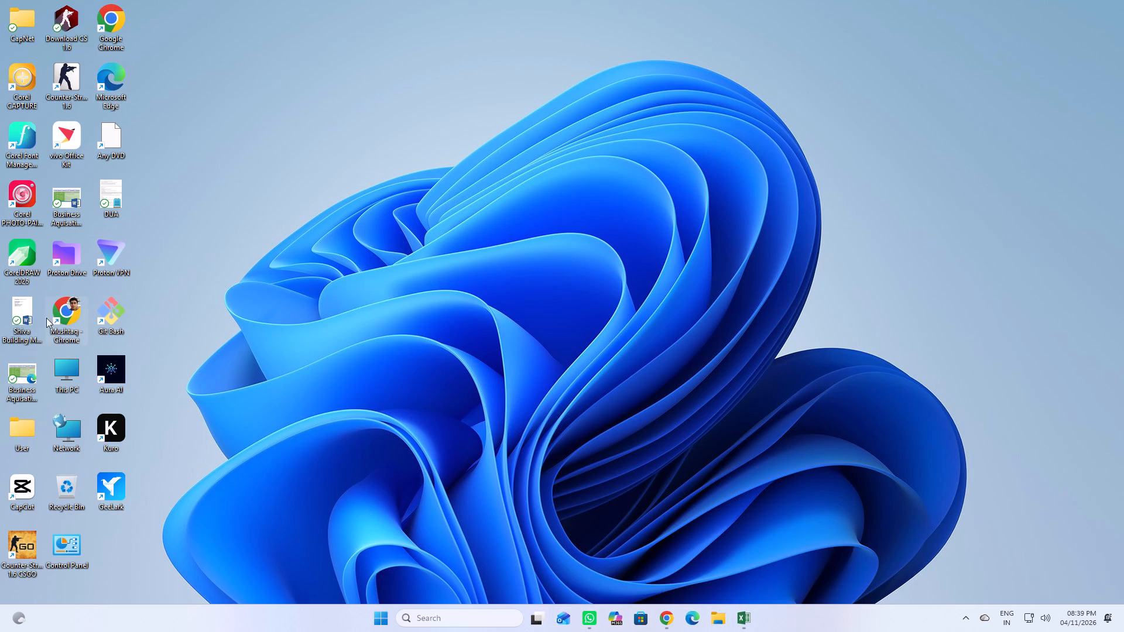
Launch CorelDRAW 2026 from the desktop.
{"action": "double_click", "coordinate": [29, 254]}
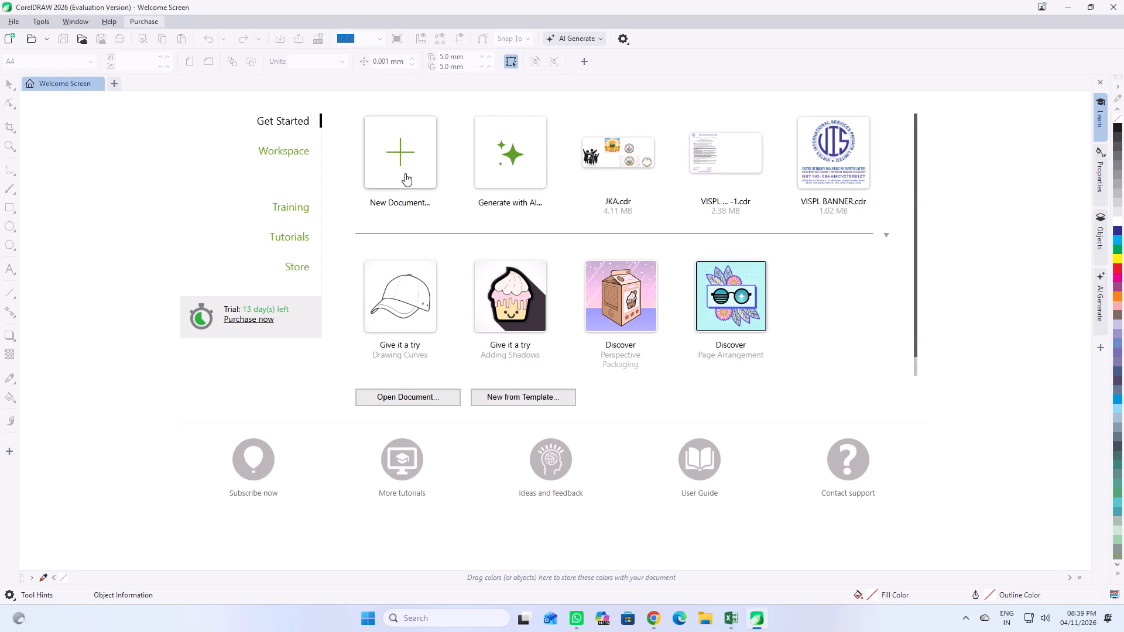
Create a new blank document from the CorelDRAW Default preset, 210 × 297 mm.
{"action": "left_click", "coordinate": [400, 162]}
{"action": "left_click", "coordinate": [400, 162]}
{"action": "double_click", "coordinate": [388, 204]}
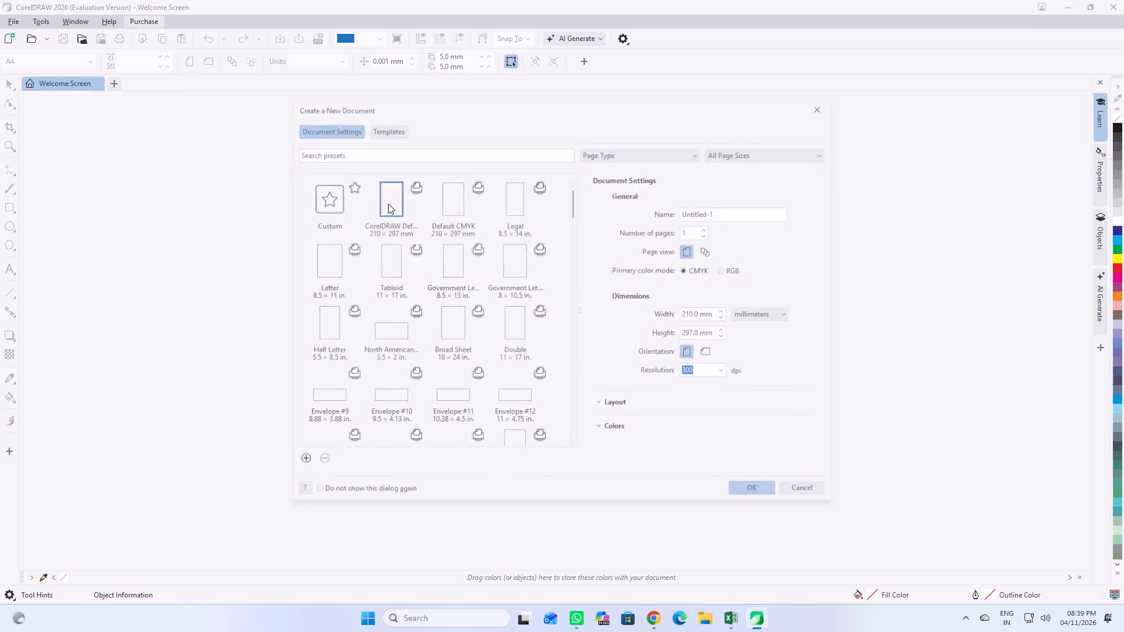